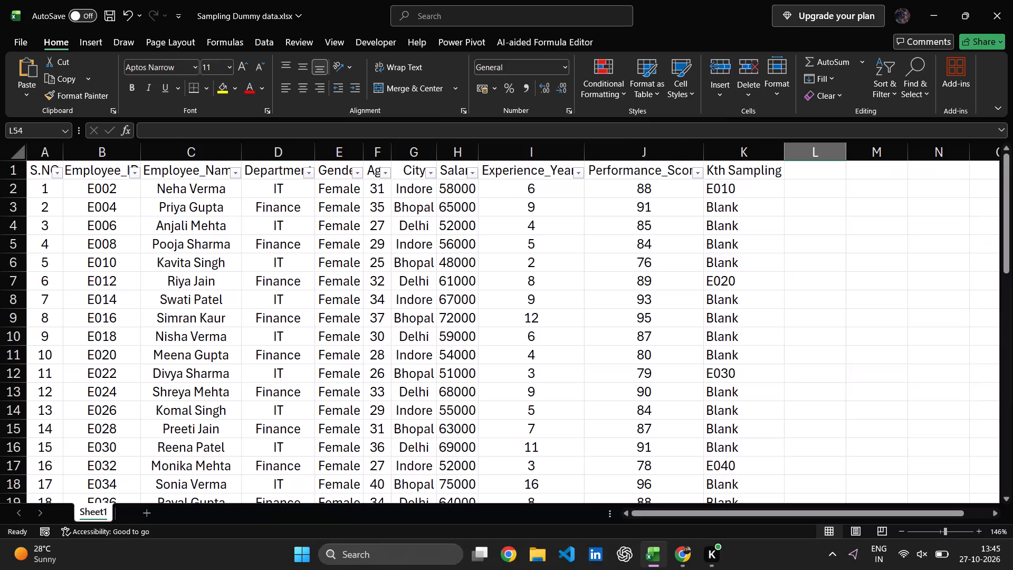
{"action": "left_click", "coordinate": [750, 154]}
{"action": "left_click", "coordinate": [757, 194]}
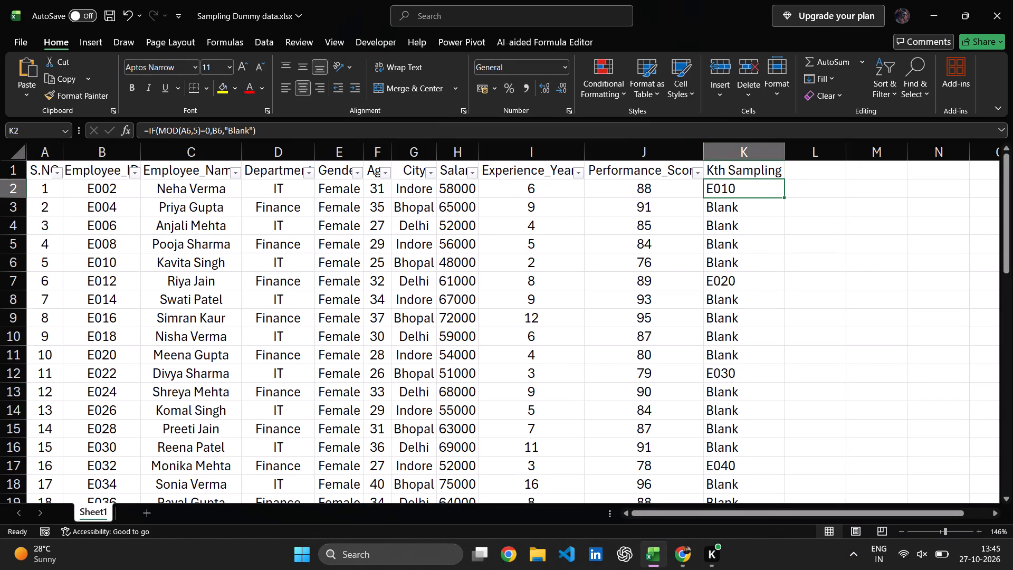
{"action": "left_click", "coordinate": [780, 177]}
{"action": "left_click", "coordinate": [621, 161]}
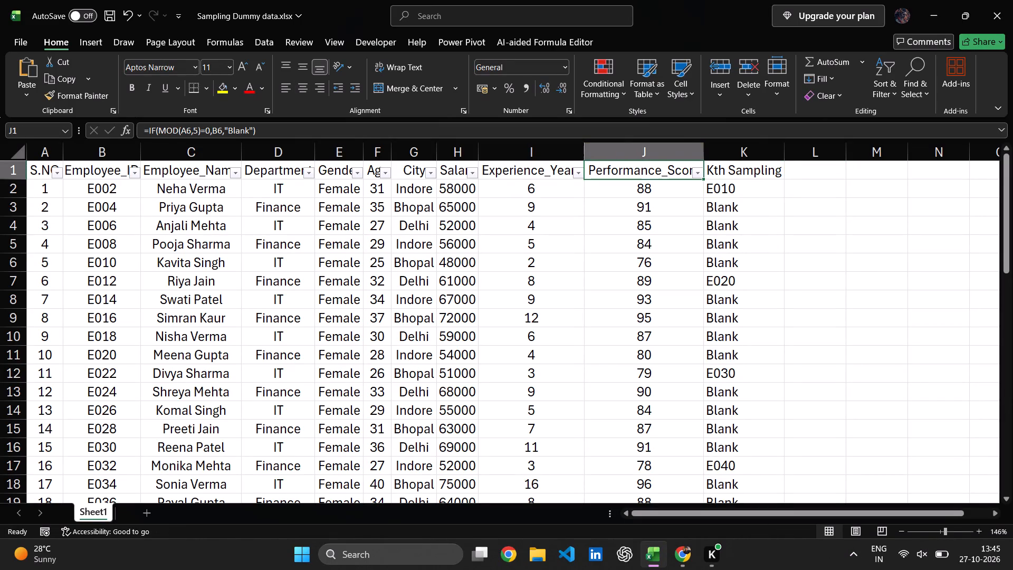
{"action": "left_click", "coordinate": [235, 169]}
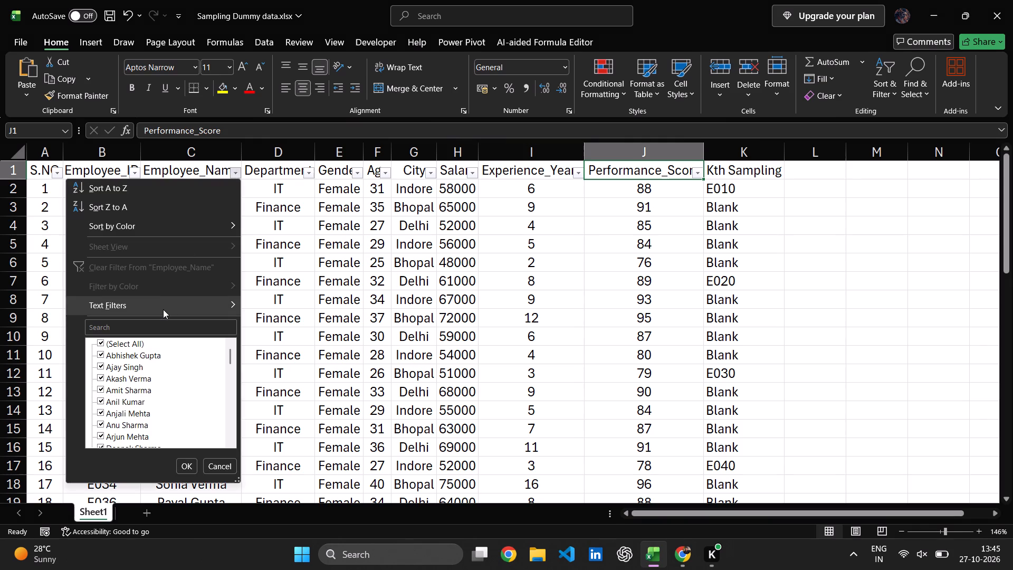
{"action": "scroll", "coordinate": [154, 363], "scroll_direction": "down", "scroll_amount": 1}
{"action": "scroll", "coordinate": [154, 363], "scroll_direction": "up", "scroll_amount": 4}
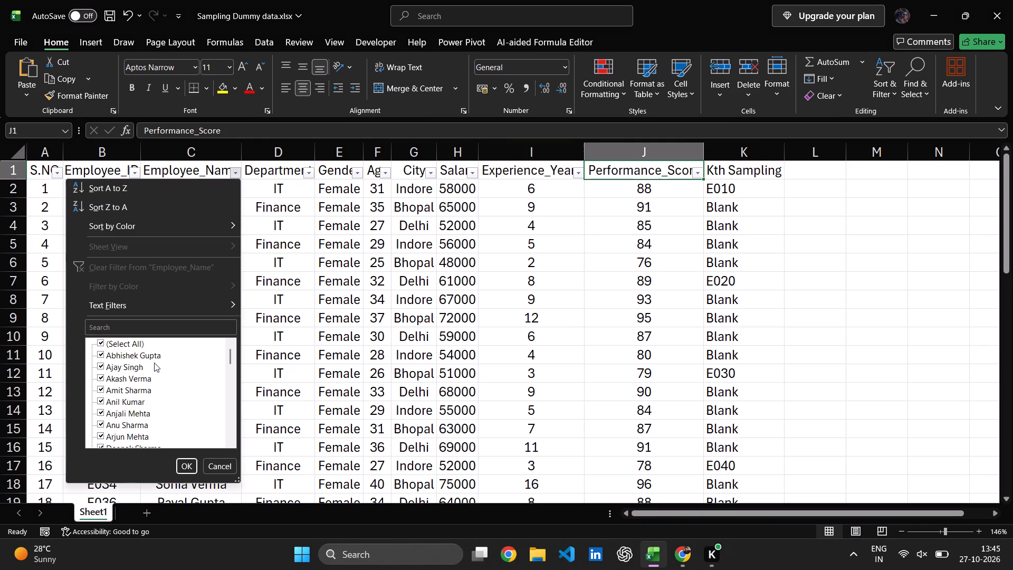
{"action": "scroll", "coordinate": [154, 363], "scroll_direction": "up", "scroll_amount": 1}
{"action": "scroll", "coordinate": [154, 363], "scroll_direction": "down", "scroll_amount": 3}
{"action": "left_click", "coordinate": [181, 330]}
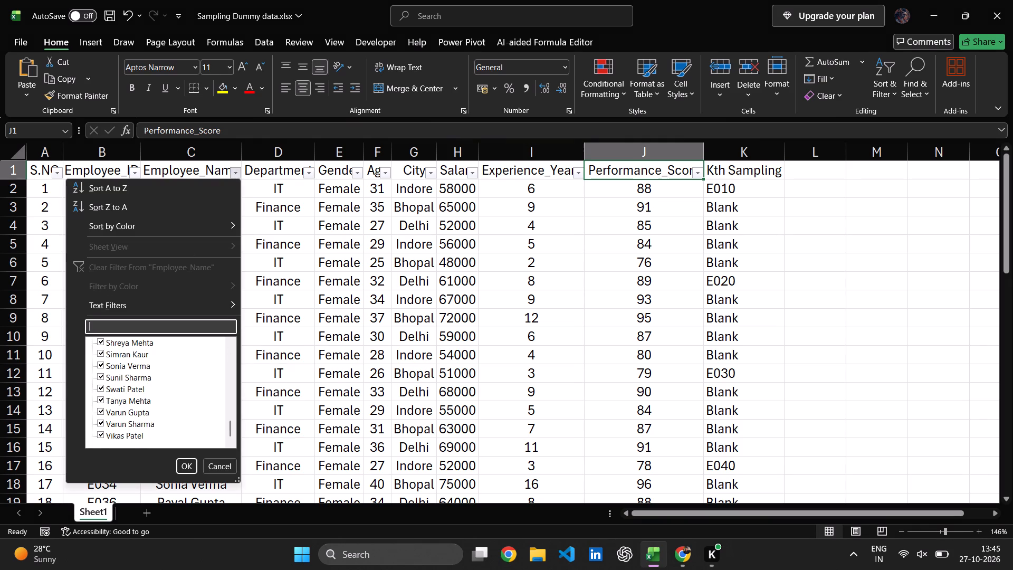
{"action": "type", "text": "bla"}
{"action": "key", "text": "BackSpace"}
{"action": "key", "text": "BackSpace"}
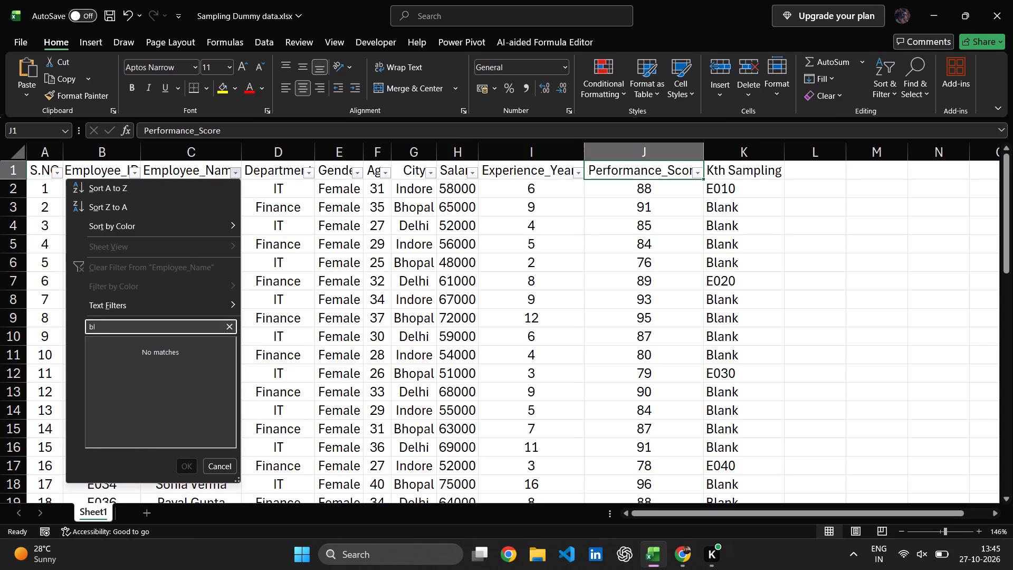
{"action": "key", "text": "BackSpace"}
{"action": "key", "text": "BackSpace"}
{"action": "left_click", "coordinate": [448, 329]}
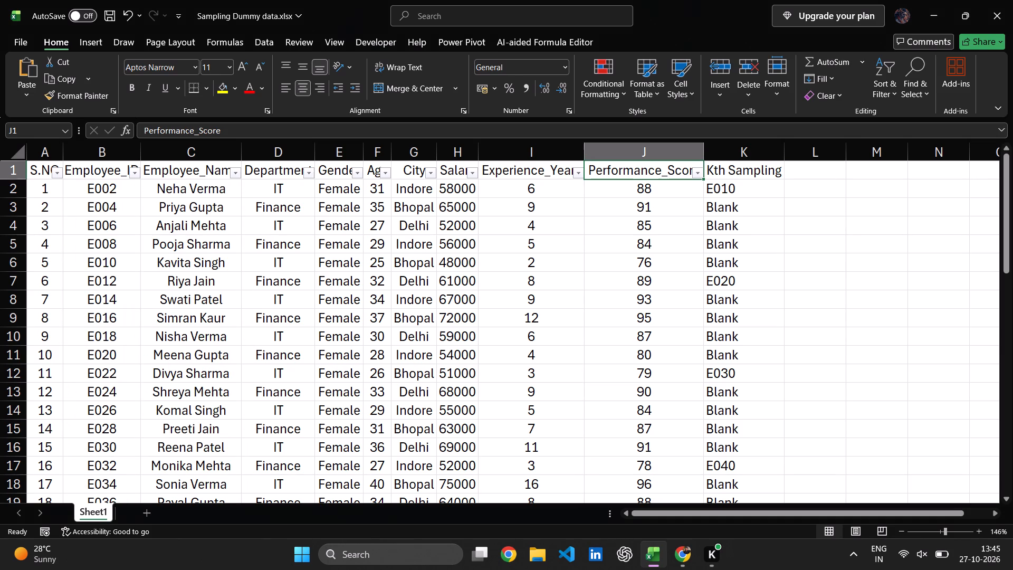
Copy the entire Kth Sampling column, column K, from Sheet1.
{"action": "left_click", "coordinate": [813, 259]}
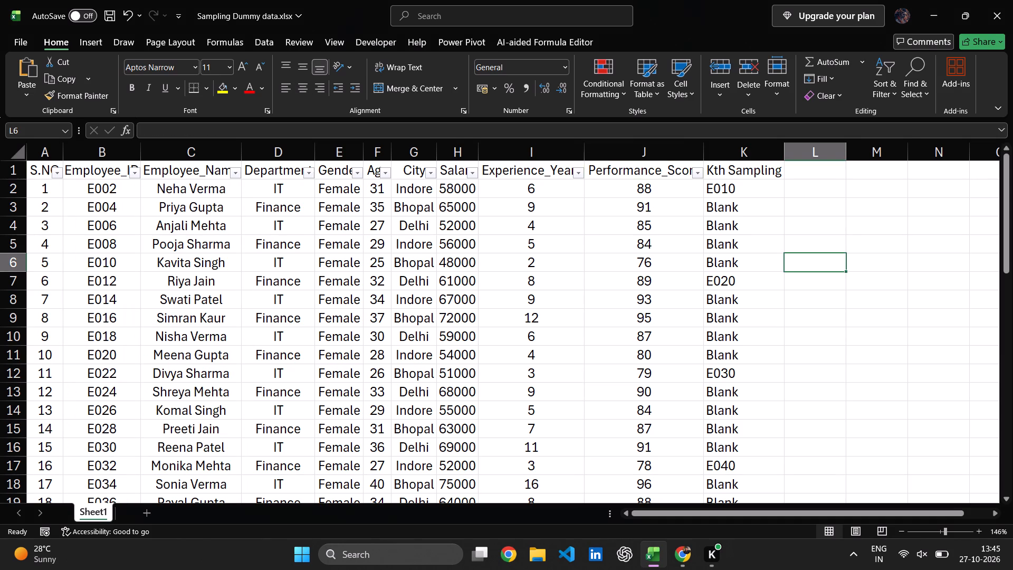
{"action": "left_click", "coordinate": [759, 178]}
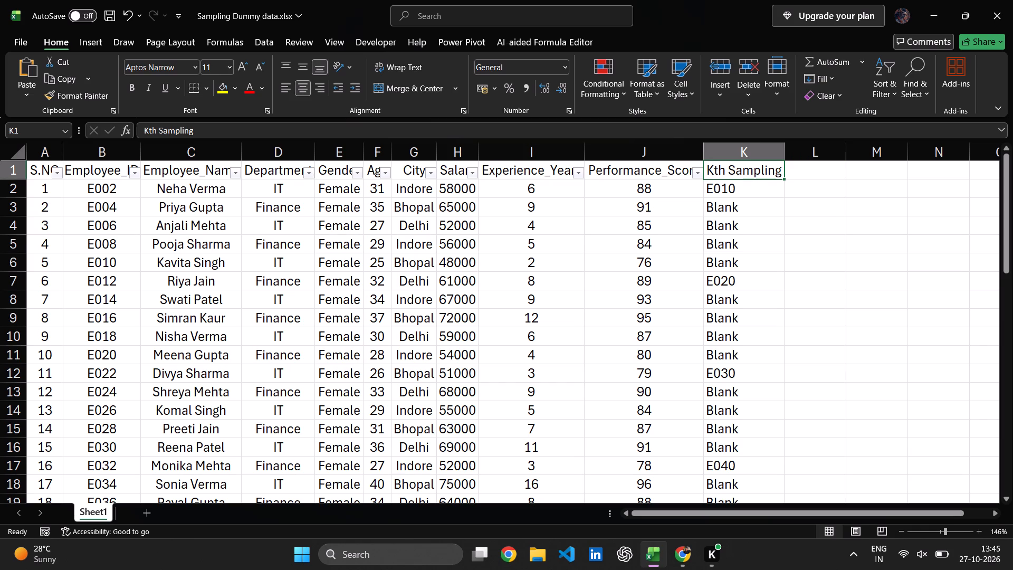
{"action": "key", "text": "ctrl+Down"}
{"action": "key", "text": "ctrl+Up"}
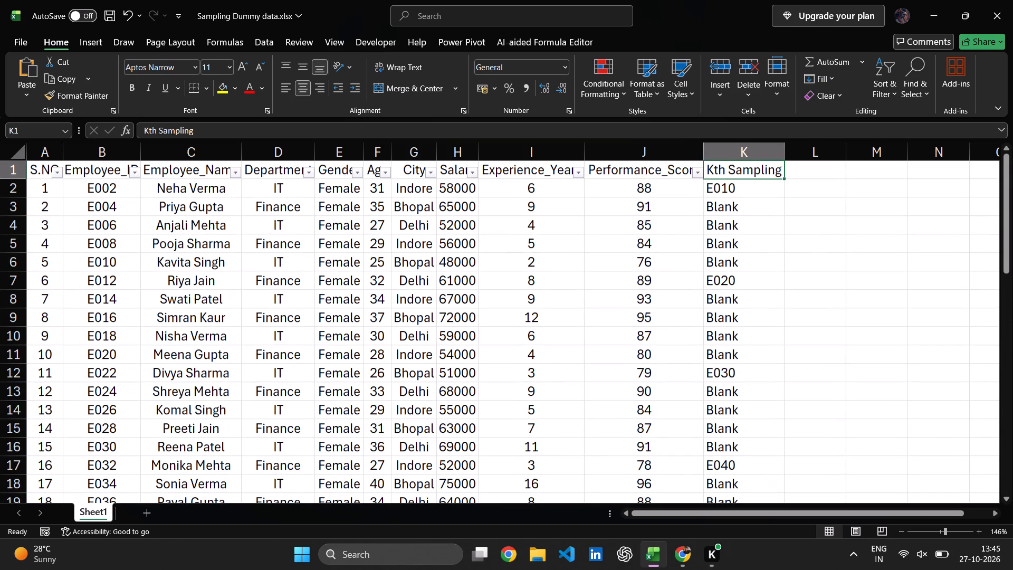
{"action": "key", "text": "ctrl+c"}
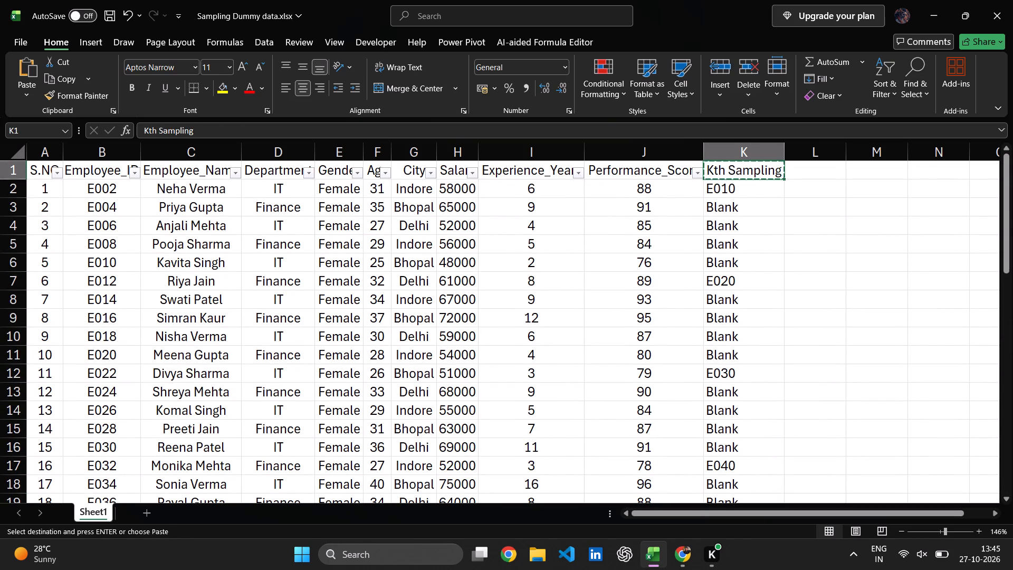
{"action": "key", "text": "ctrl+Down"}
{"action": "scroll", "coordinate": [767, 182], "scroll_direction": "up", "scroll_amount": 4}
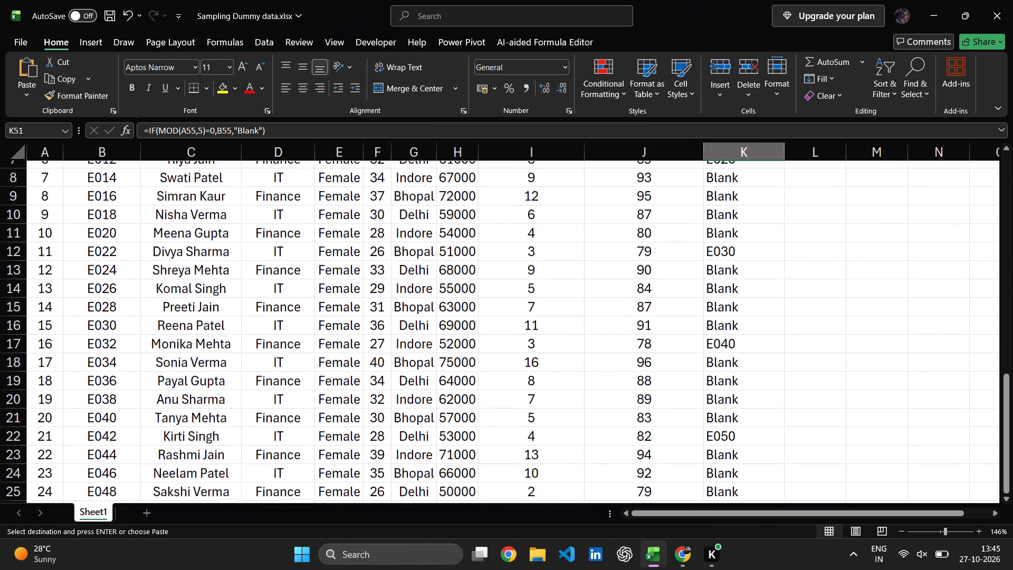
{"action": "scroll", "coordinate": [767, 182], "scroll_direction": "up", "scroll_amount": 2}
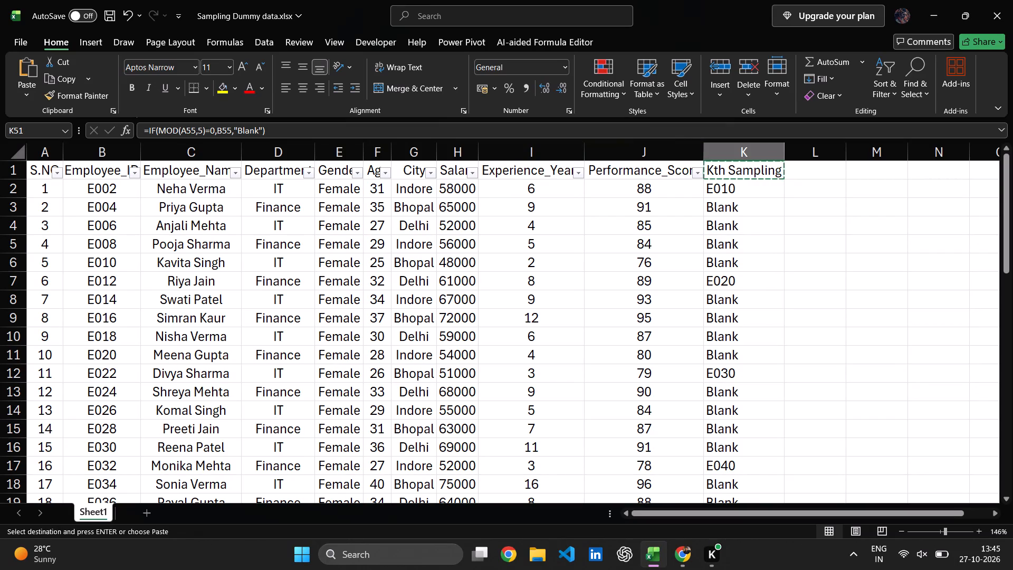
{"action": "left_click", "coordinate": [750, 163]}
{"action": "left_click", "coordinate": [763, 152]}
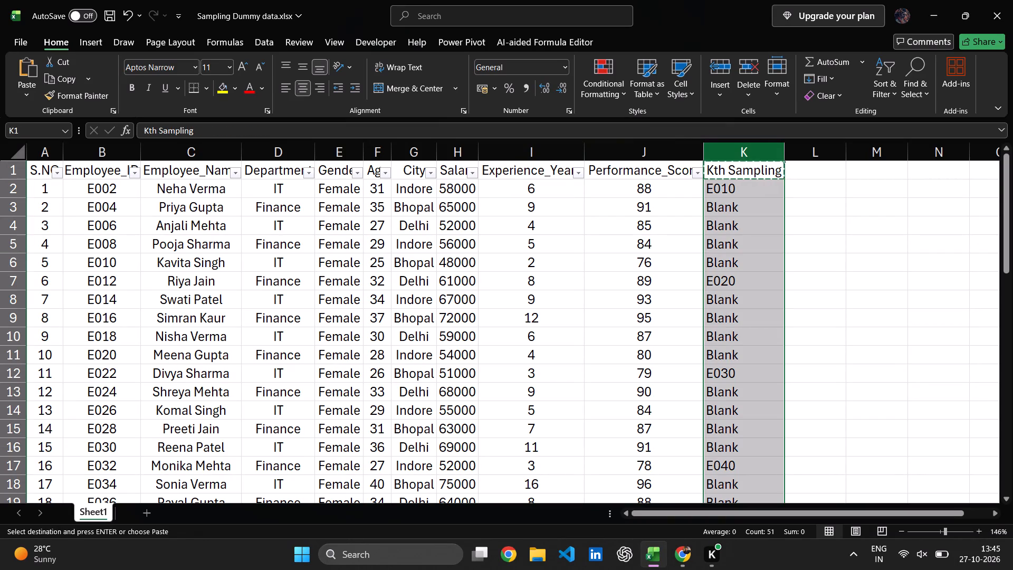
{"action": "key", "text": "ctrl+c"}
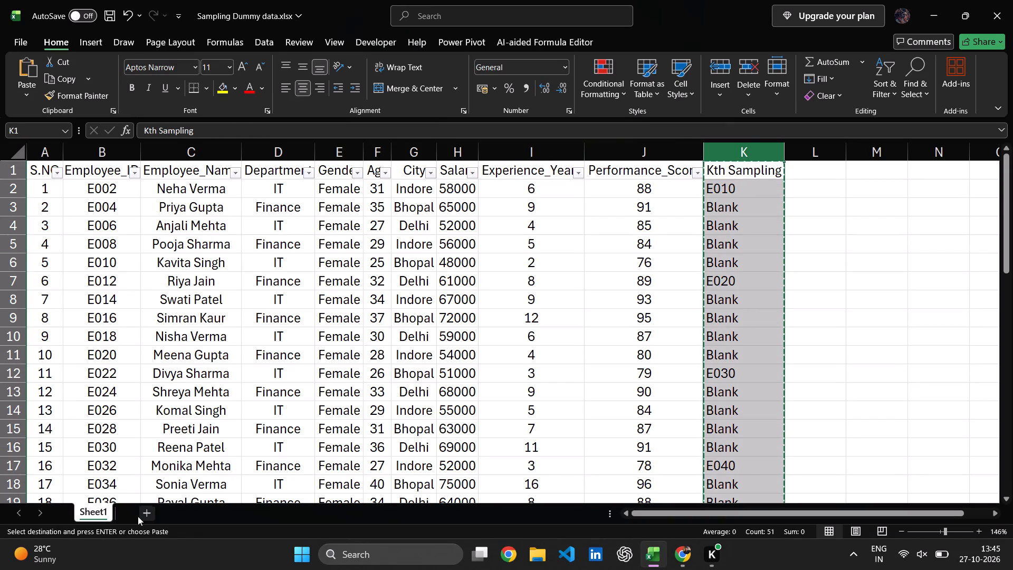
Add a new worksheet and paste the copied Kth Sampling column into it as values only, starting at cell A1.
{"action": "left_click", "coordinate": [138, 516]}
{"action": "right_click", "coordinate": [43, 163]}
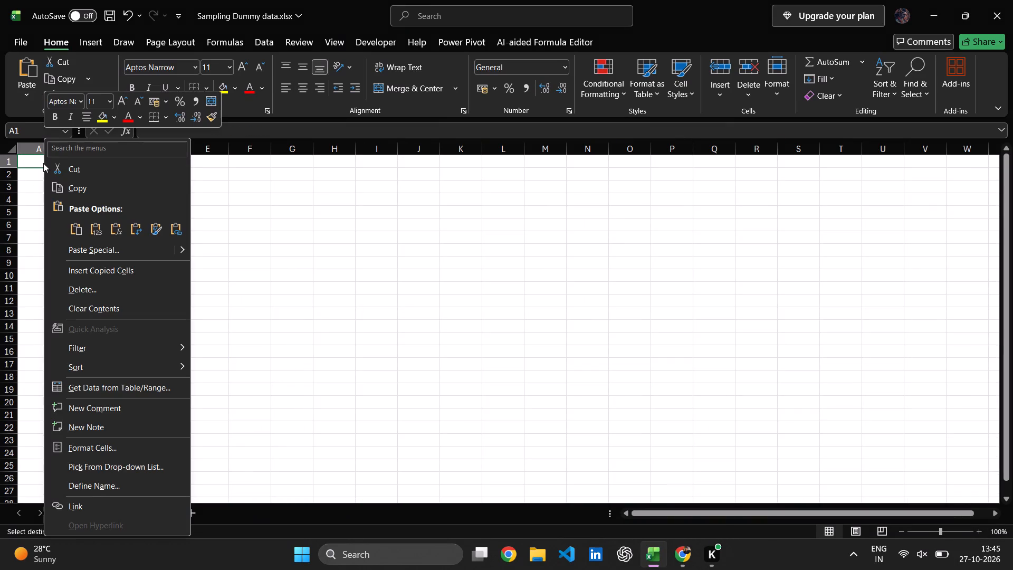
{"action": "left_click", "coordinate": [85, 252]}
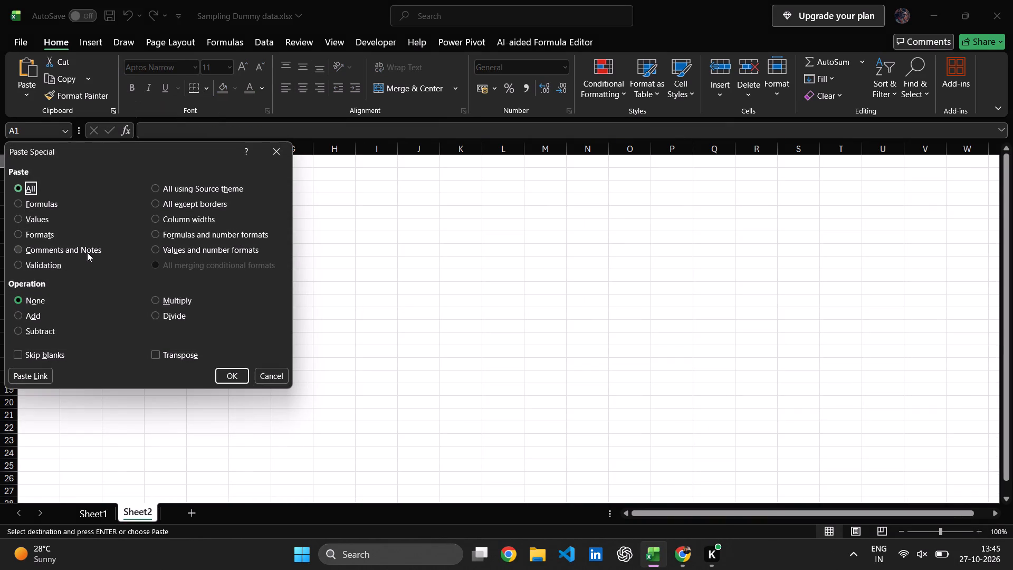
{"action": "left_click", "coordinate": [35, 218]}
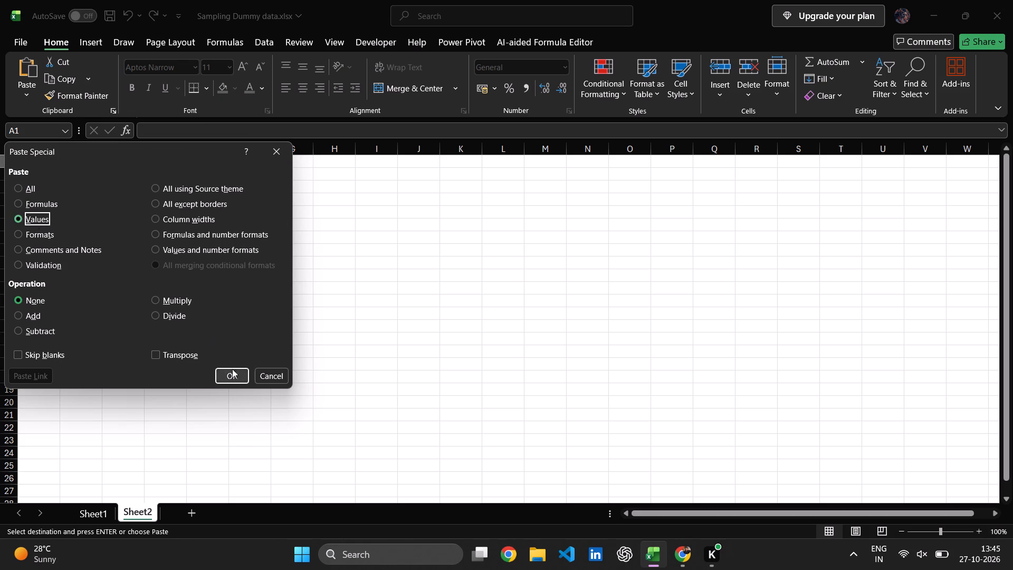
{"action": "left_click", "coordinate": [233, 370]}
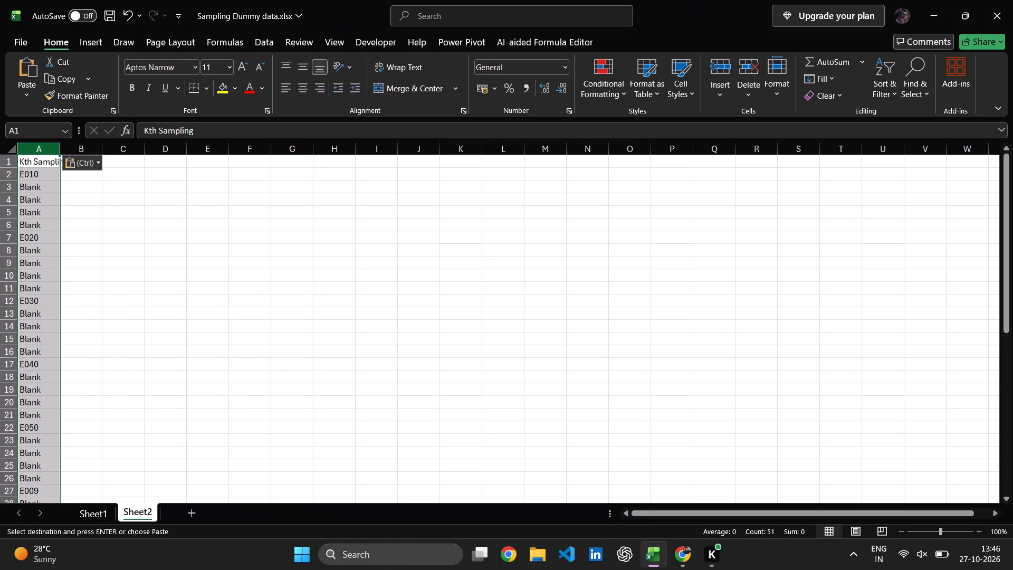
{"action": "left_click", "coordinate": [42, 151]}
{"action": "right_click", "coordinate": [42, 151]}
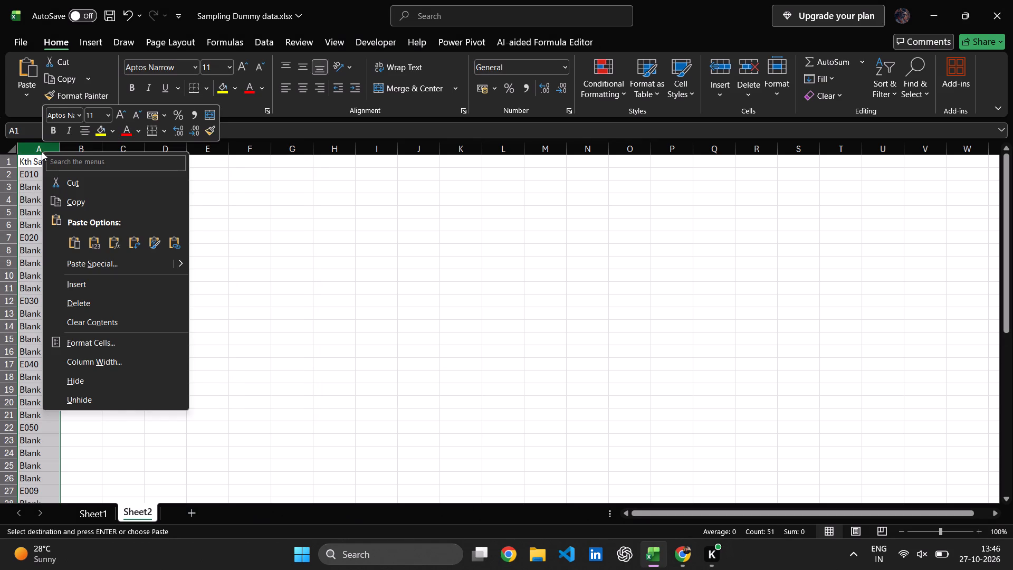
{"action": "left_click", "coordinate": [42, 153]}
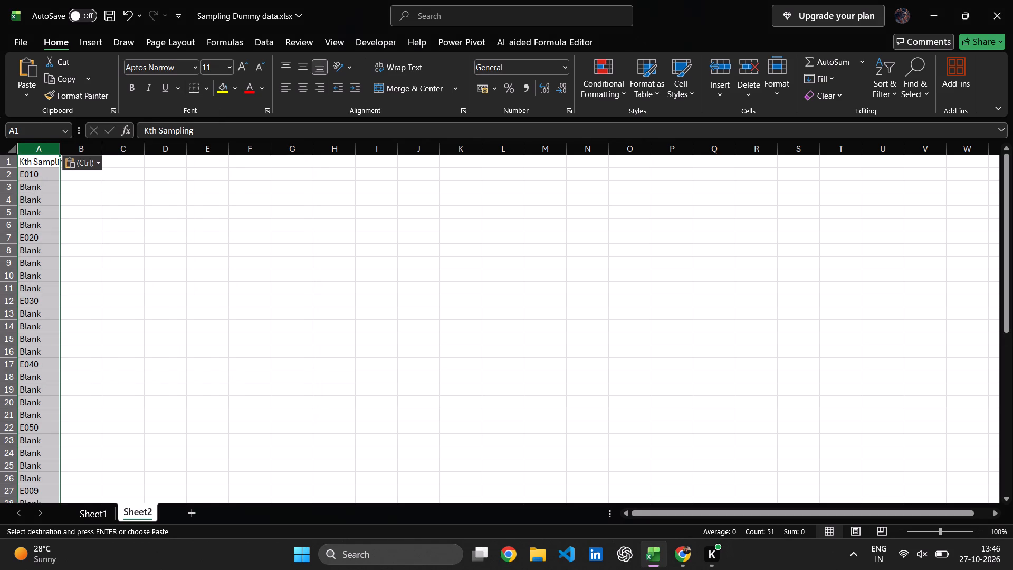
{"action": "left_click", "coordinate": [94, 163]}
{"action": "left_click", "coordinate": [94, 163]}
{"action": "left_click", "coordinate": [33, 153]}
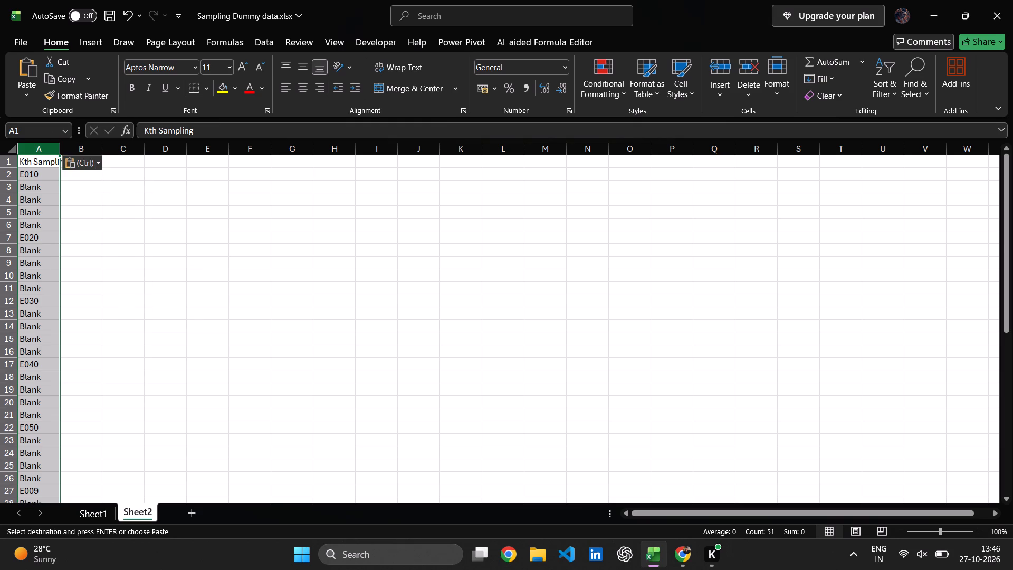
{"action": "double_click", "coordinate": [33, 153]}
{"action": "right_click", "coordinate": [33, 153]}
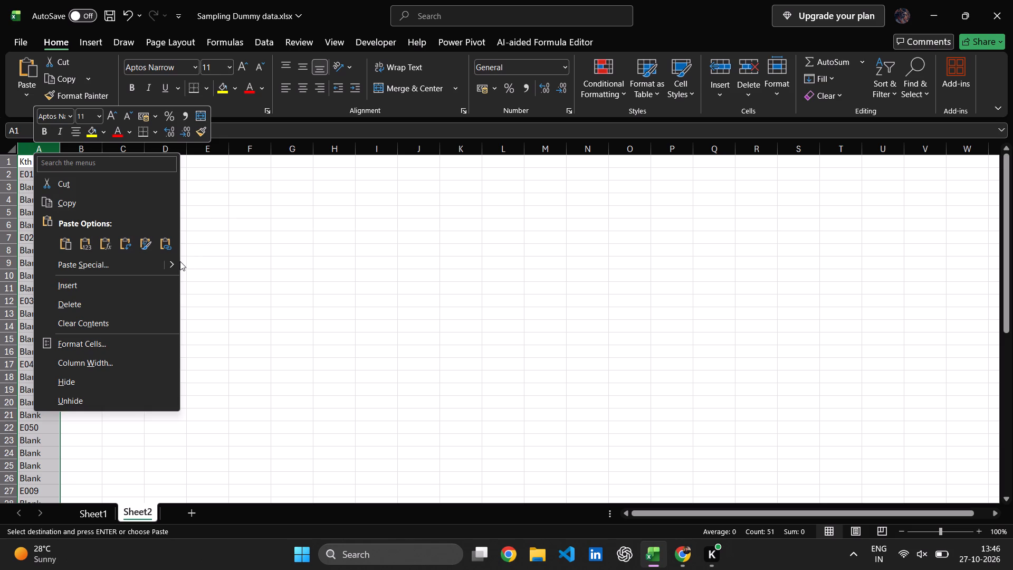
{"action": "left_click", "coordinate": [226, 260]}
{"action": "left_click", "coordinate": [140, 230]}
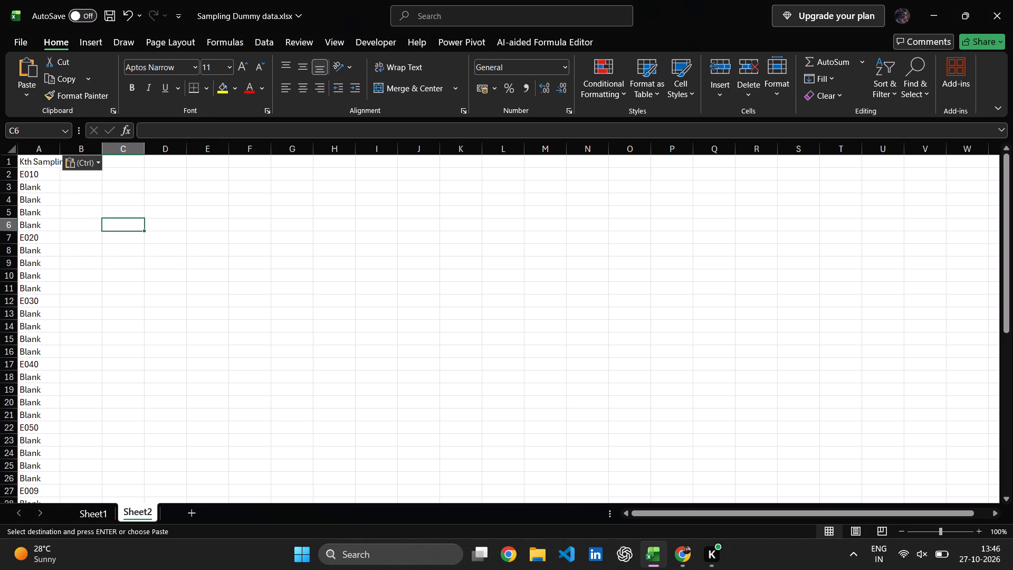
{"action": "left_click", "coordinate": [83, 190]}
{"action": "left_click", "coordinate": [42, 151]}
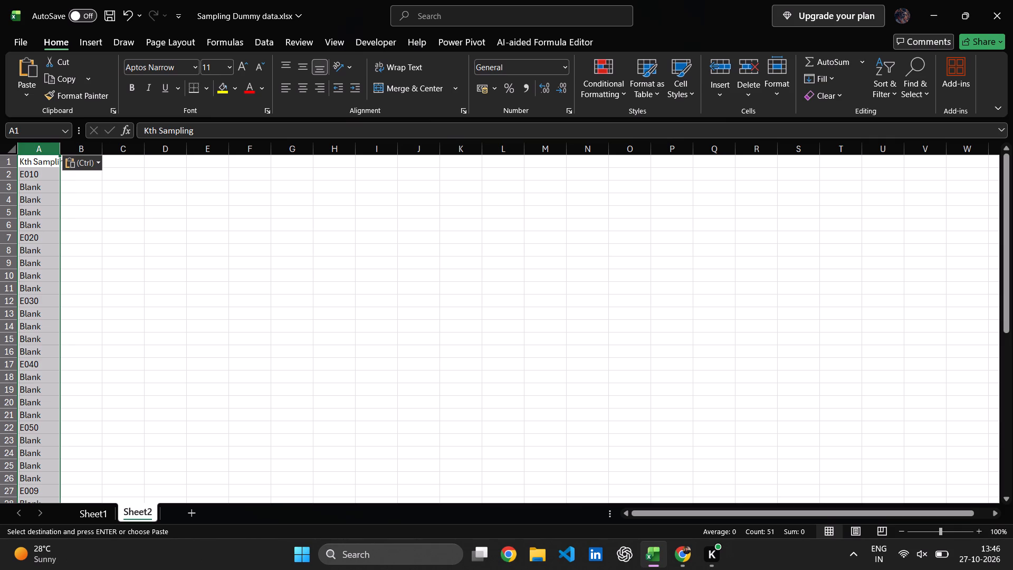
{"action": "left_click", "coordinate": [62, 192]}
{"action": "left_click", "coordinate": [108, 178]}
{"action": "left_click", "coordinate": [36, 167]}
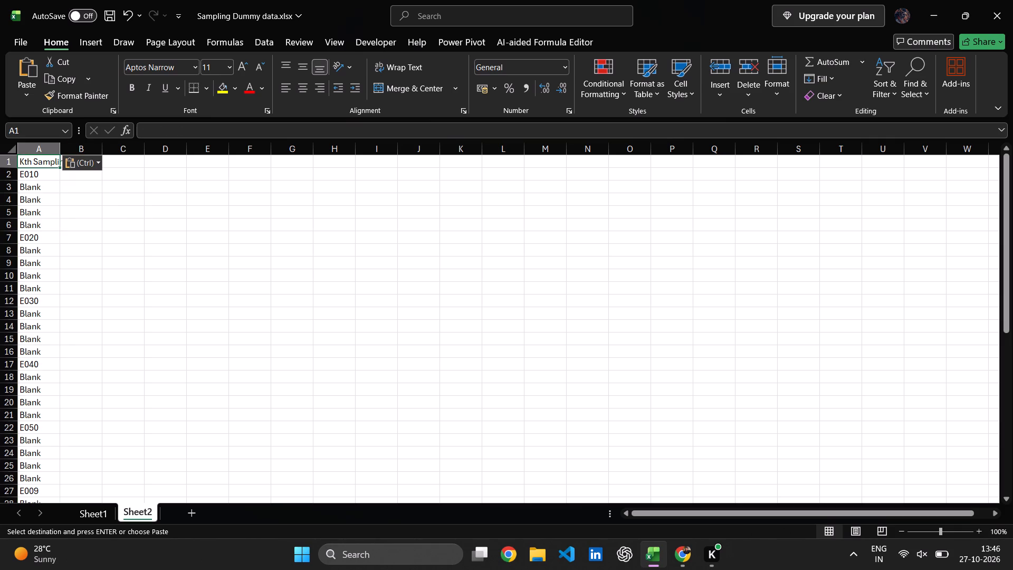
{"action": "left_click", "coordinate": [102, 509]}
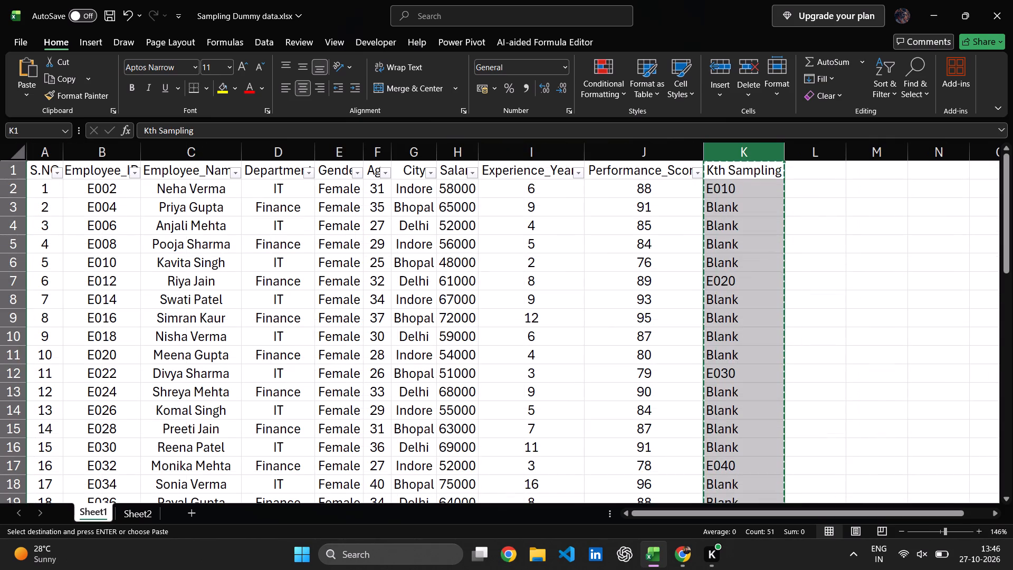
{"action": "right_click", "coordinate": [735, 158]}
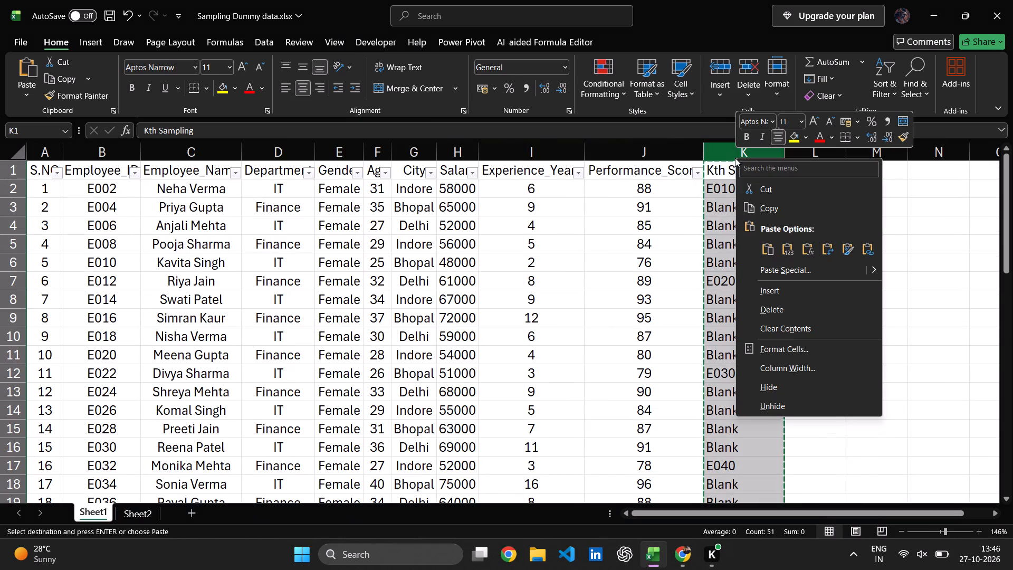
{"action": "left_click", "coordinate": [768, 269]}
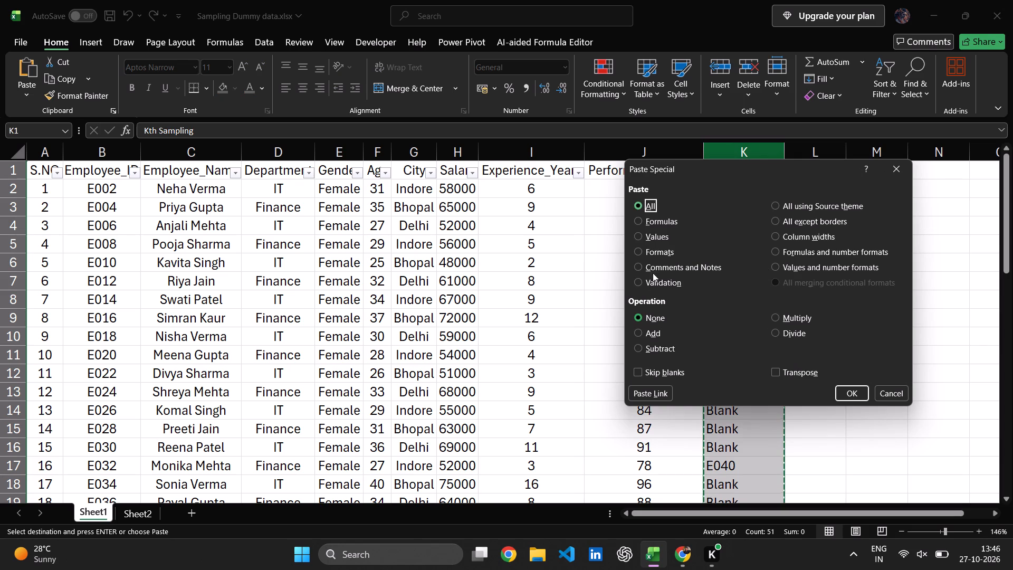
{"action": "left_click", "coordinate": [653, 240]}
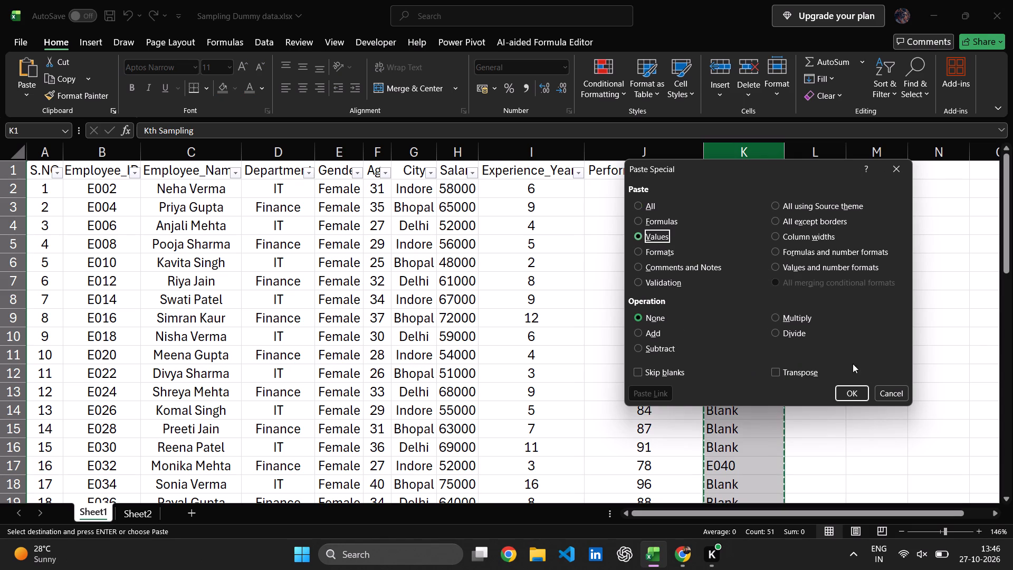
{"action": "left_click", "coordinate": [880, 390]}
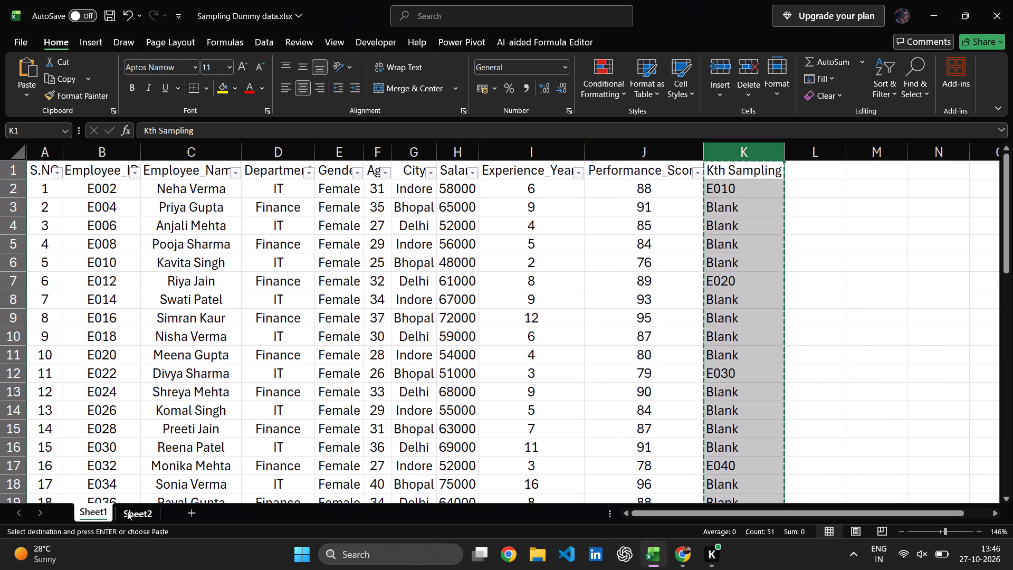
Autofit column A on Sheet2 to the width of its Kth Sampling contents.
{"action": "left_click", "coordinate": [125, 511]}
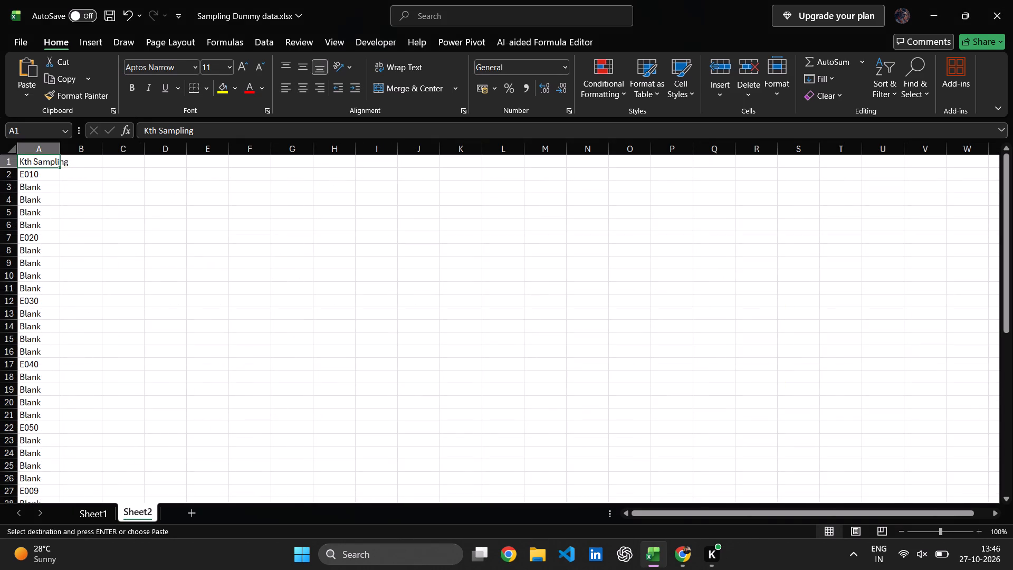
{"action": "double_click", "coordinate": [61, 151]}
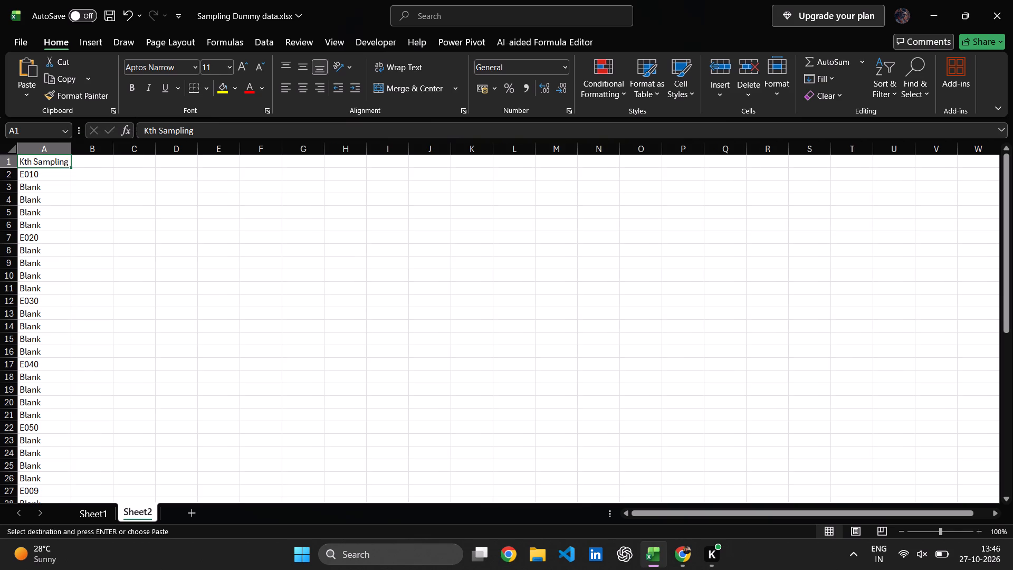
{"action": "left_click", "coordinate": [65, 239]}
{"action": "left_click", "coordinate": [54, 229]}
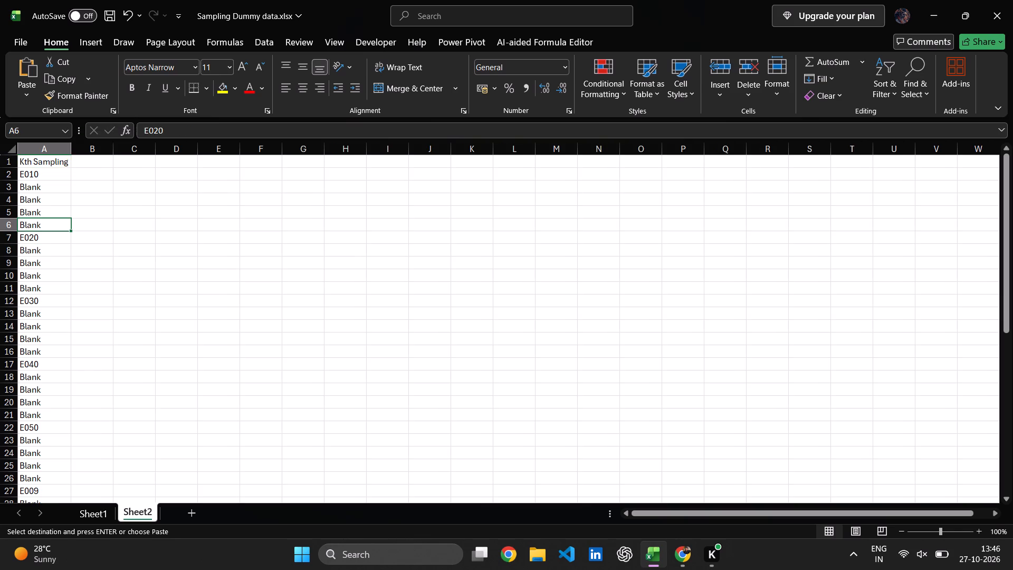
Turn on filtering for the Kth Sampling column, column A, on Sheet2.
{"action": "left_click", "coordinate": [41, 159]}
{"action": "left_click", "coordinate": [46, 154]}
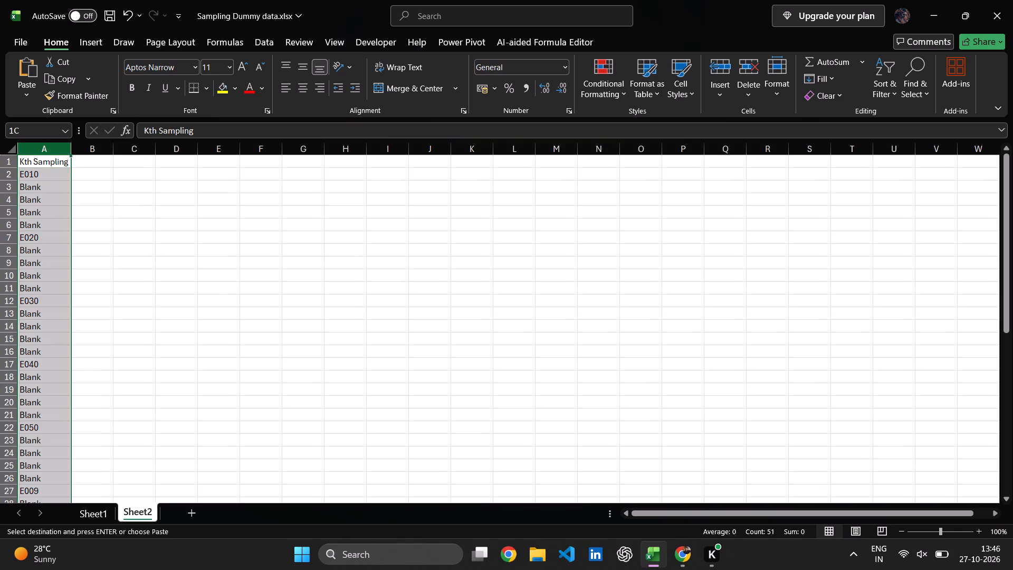
{"action": "right_click", "coordinate": [46, 154]}
{"action": "left_click", "coordinate": [46, 154]}
{"action": "type", "text": "dff"}
{"action": "key", "text": "Return"}
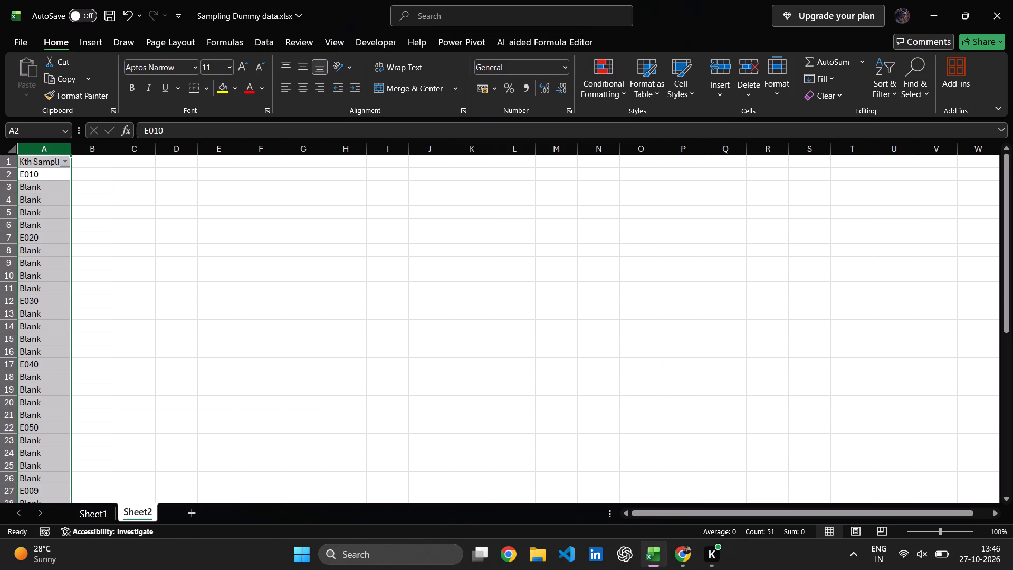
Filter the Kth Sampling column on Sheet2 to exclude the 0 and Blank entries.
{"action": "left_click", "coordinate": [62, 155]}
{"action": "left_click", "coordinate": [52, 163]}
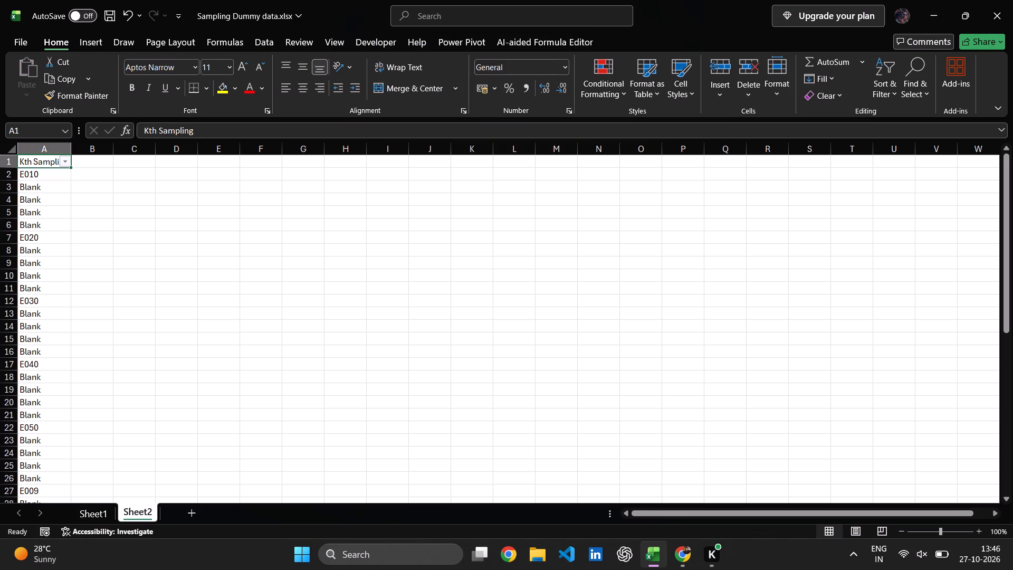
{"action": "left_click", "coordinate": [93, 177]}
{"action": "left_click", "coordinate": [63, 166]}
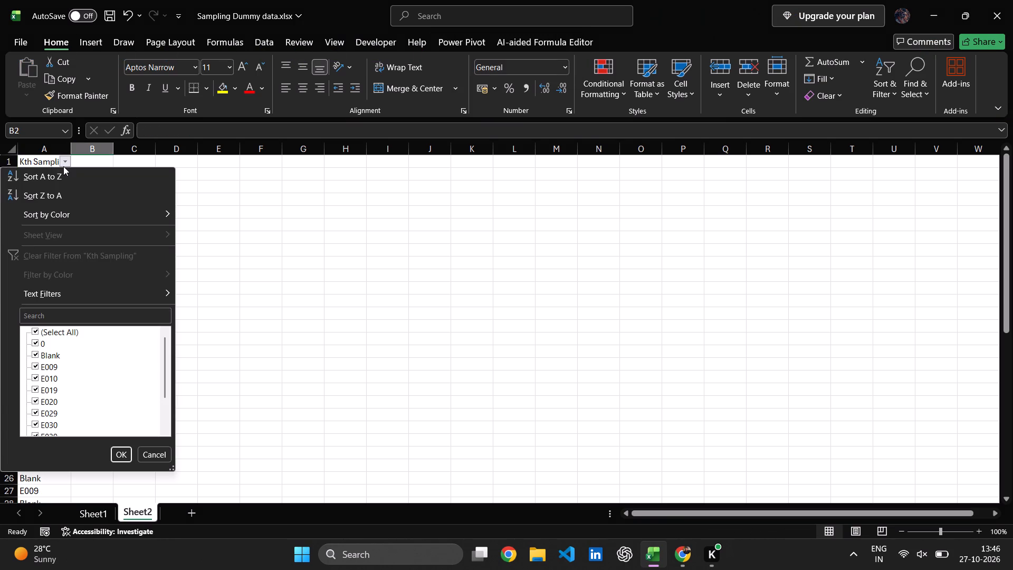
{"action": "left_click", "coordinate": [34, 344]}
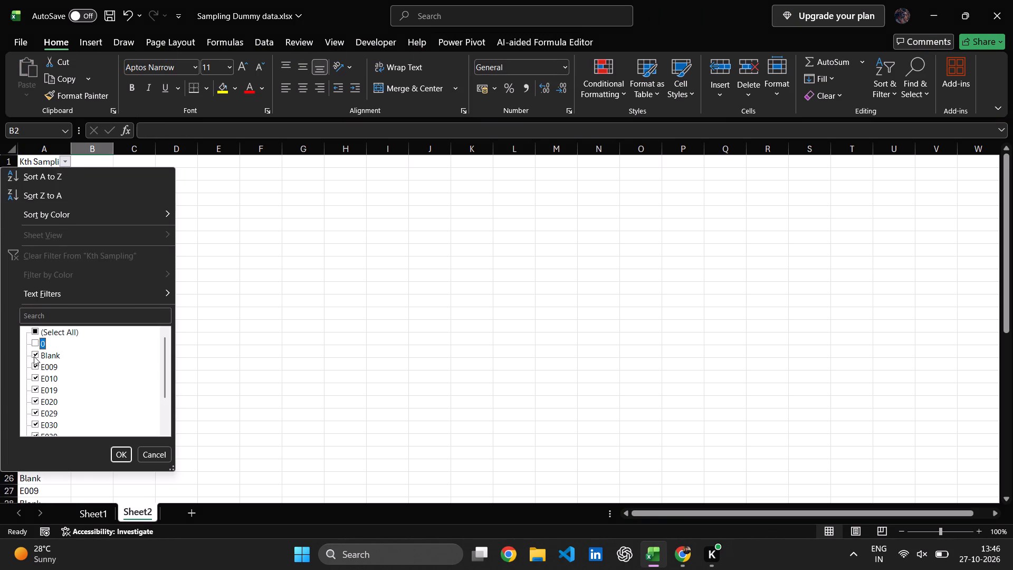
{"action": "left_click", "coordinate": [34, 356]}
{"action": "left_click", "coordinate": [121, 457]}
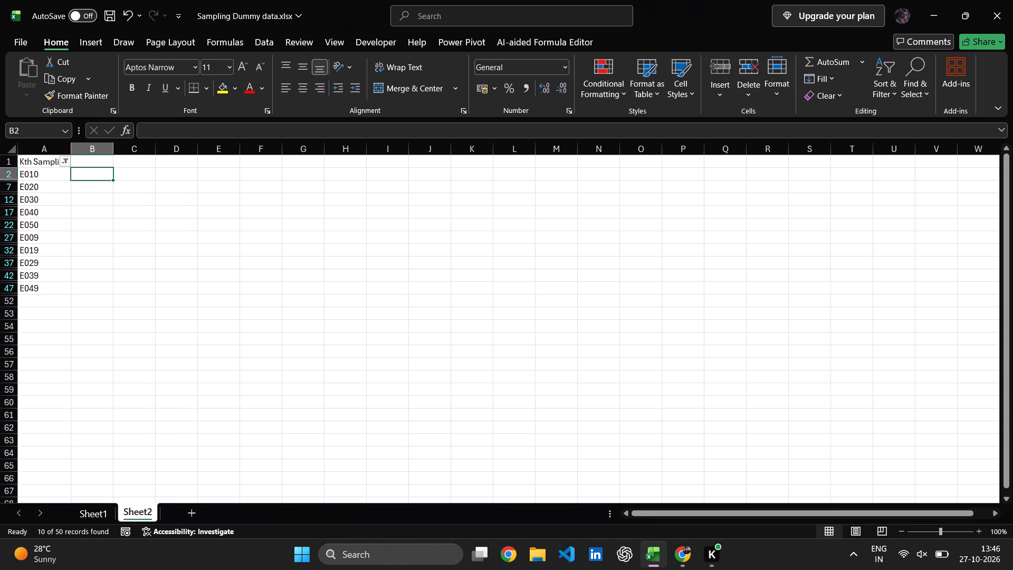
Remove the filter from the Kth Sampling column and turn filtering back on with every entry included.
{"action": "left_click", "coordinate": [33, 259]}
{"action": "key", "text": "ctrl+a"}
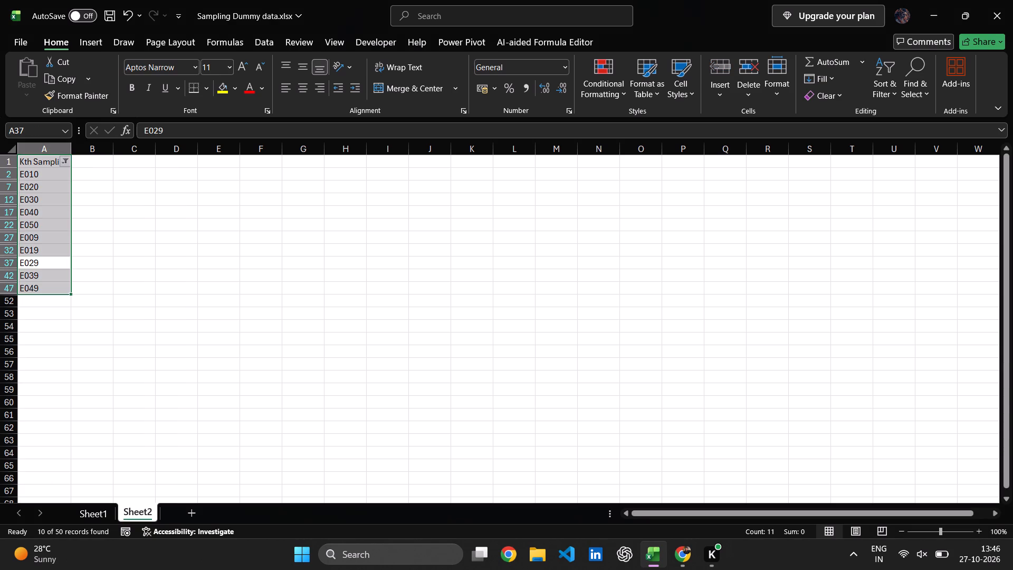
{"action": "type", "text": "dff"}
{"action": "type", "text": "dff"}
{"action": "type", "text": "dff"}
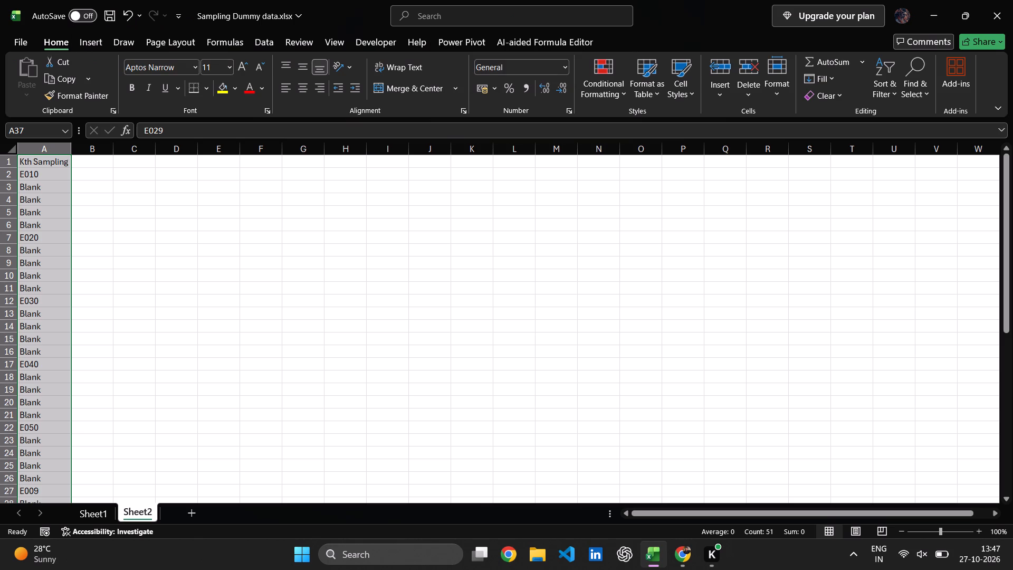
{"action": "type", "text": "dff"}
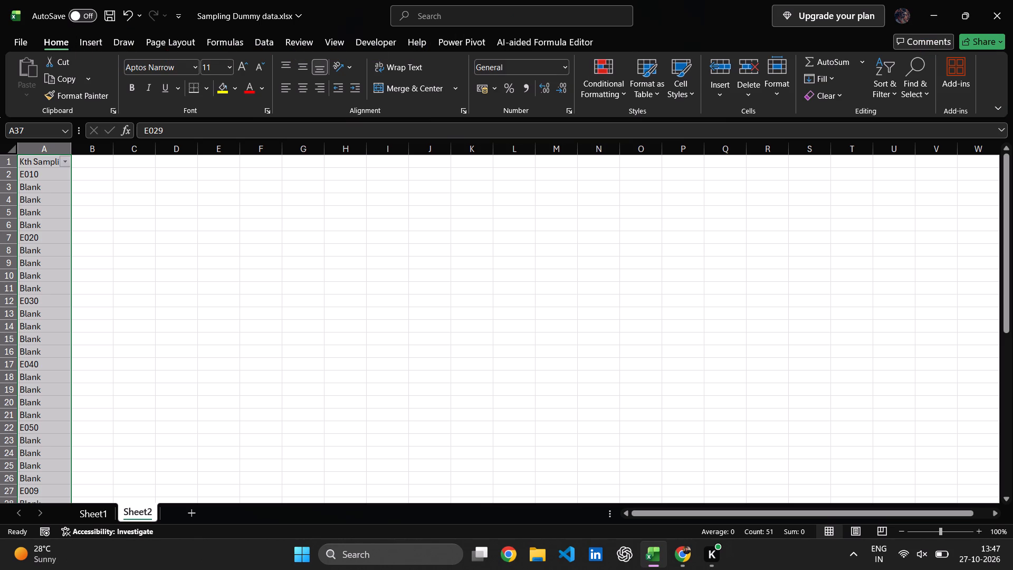
Filter the Kth Sampling column to leave out 0 and Blank, keeping only the sampled employee IDs.
{"action": "left_click", "coordinate": [63, 164]}
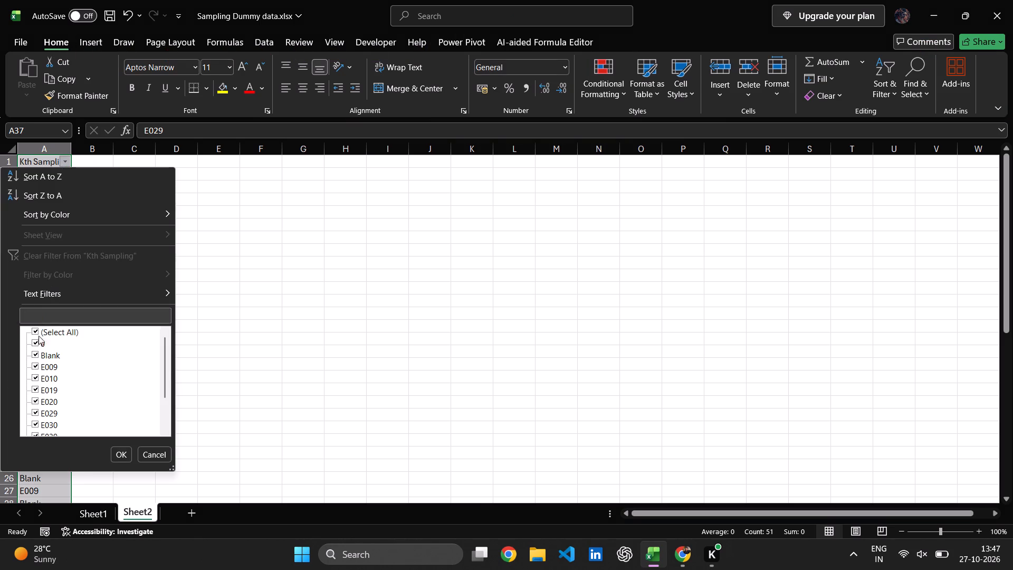
{"action": "left_click", "coordinate": [34, 344]}
{"action": "left_click", "coordinate": [34, 358]}
{"action": "left_click", "coordinate": [118, 451]}
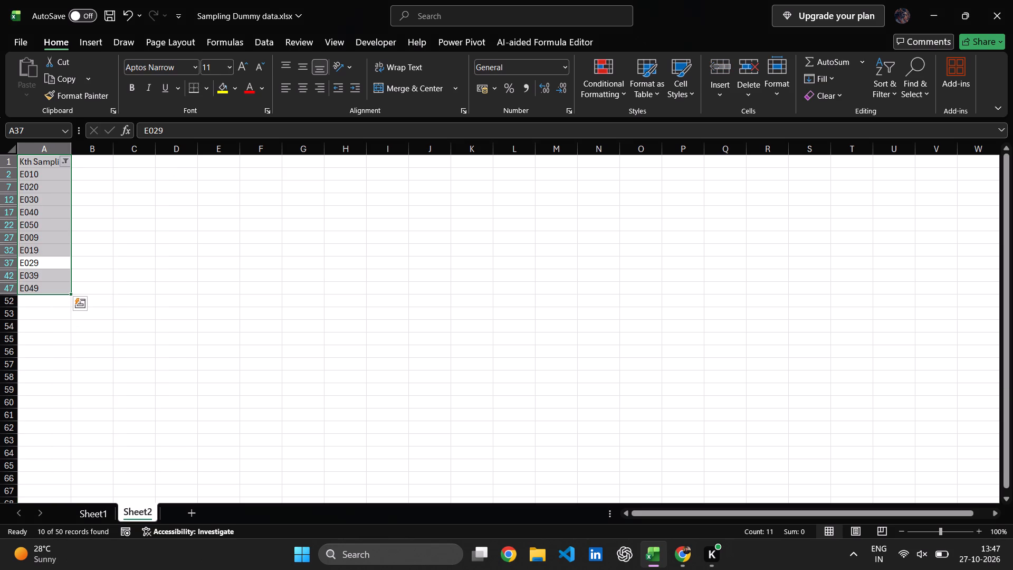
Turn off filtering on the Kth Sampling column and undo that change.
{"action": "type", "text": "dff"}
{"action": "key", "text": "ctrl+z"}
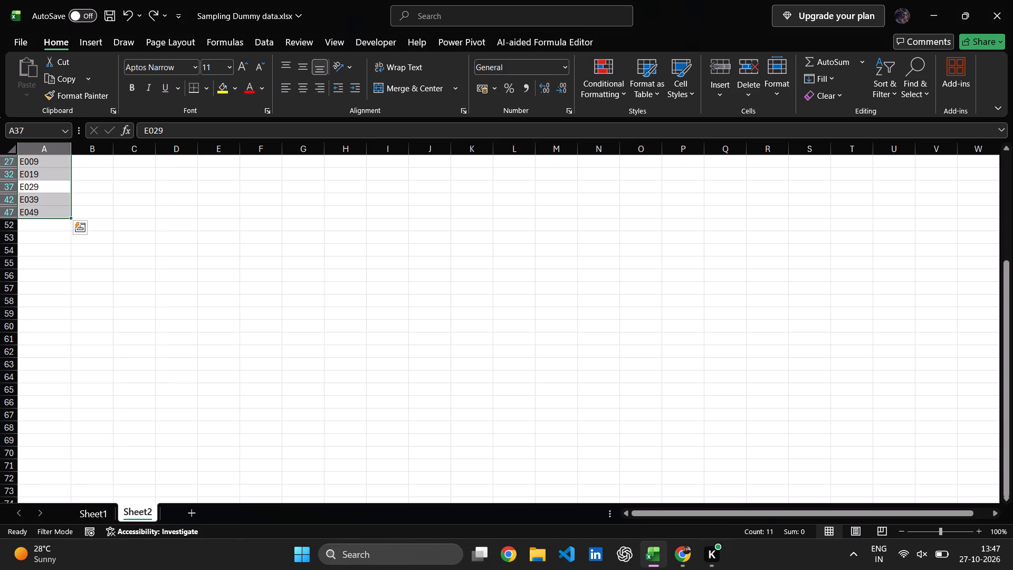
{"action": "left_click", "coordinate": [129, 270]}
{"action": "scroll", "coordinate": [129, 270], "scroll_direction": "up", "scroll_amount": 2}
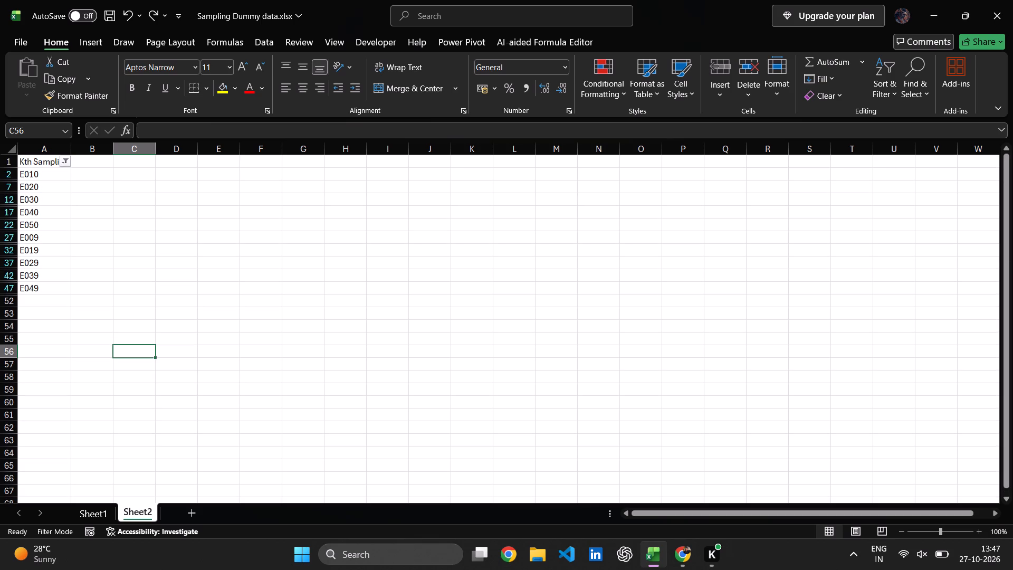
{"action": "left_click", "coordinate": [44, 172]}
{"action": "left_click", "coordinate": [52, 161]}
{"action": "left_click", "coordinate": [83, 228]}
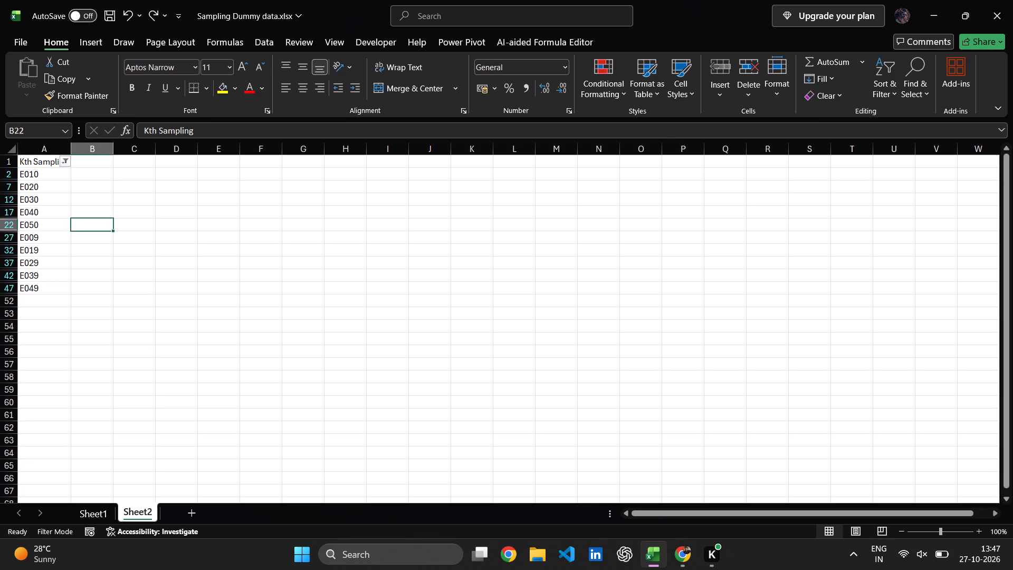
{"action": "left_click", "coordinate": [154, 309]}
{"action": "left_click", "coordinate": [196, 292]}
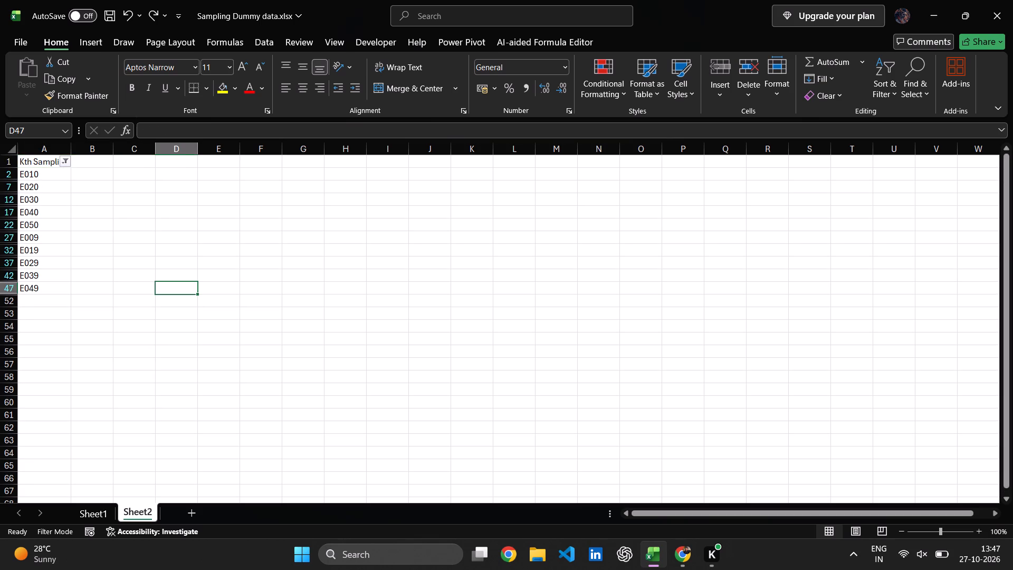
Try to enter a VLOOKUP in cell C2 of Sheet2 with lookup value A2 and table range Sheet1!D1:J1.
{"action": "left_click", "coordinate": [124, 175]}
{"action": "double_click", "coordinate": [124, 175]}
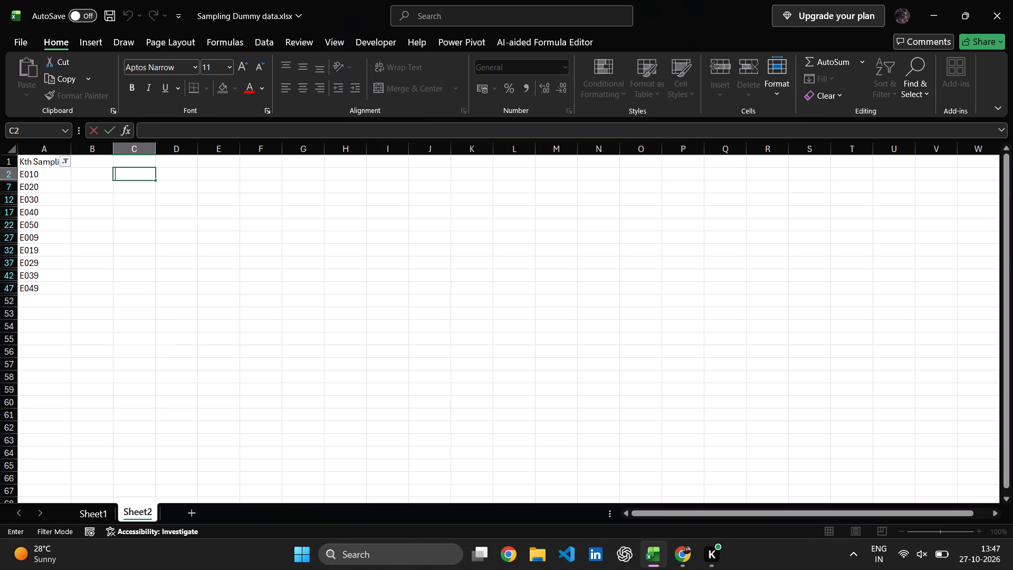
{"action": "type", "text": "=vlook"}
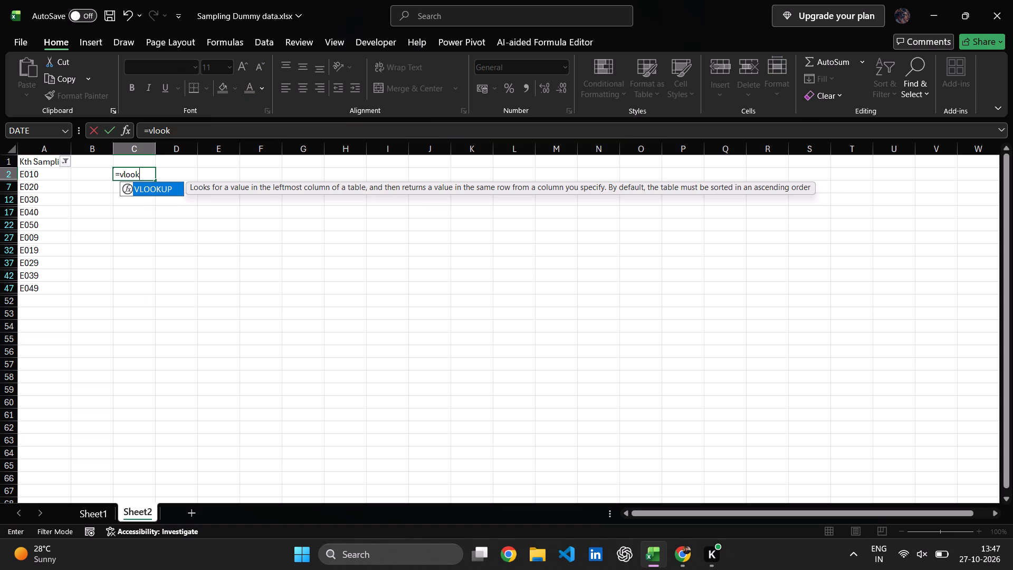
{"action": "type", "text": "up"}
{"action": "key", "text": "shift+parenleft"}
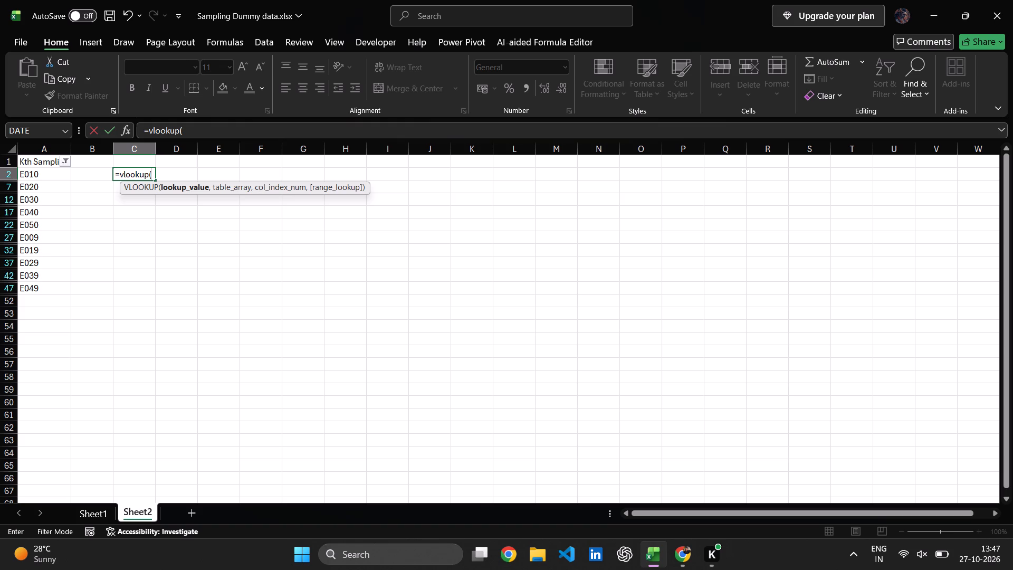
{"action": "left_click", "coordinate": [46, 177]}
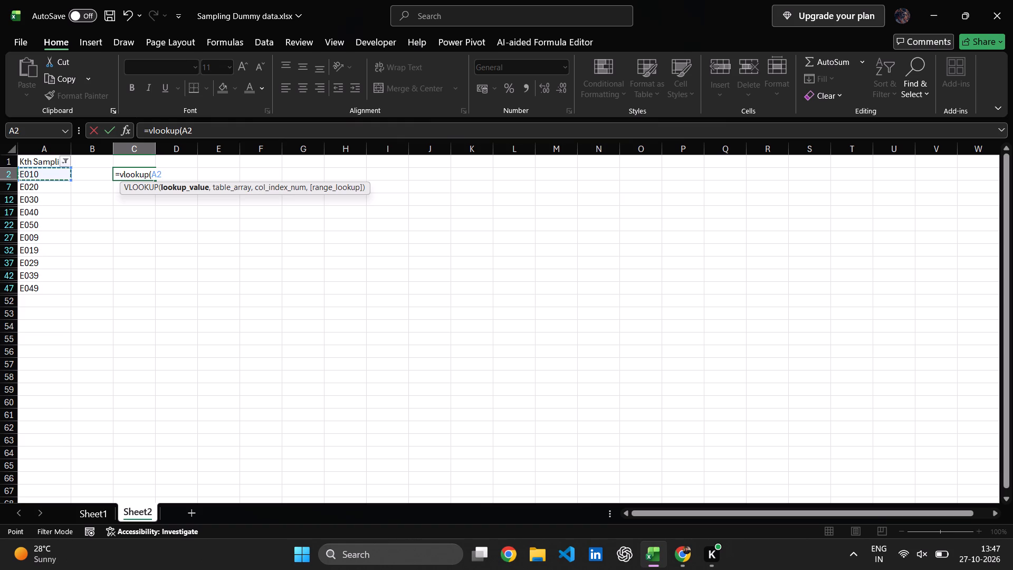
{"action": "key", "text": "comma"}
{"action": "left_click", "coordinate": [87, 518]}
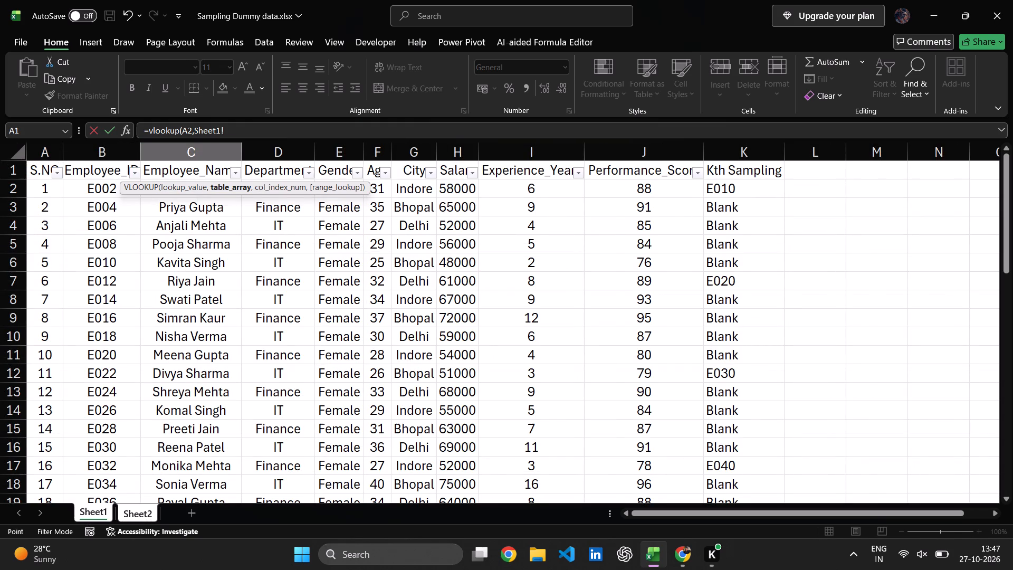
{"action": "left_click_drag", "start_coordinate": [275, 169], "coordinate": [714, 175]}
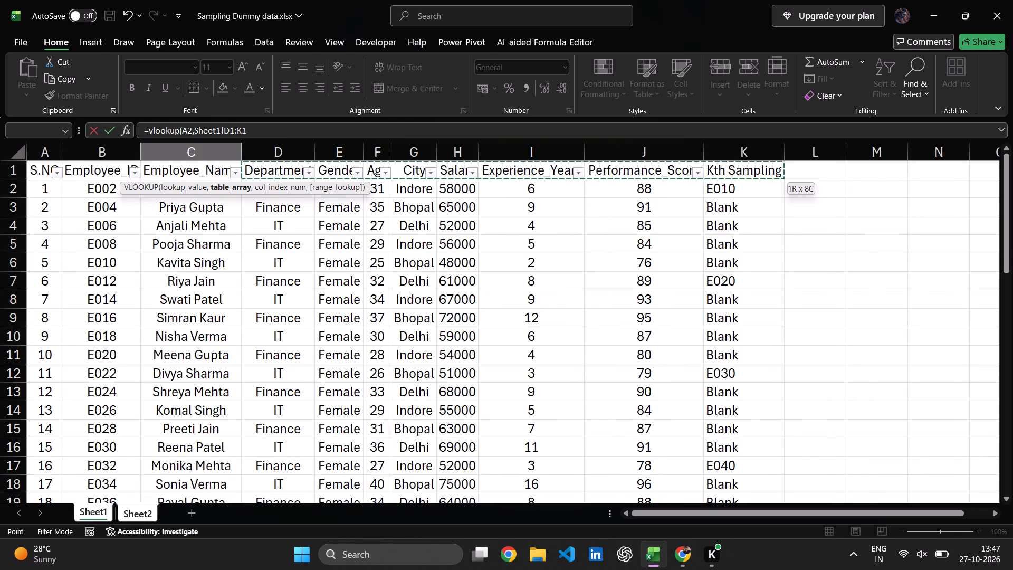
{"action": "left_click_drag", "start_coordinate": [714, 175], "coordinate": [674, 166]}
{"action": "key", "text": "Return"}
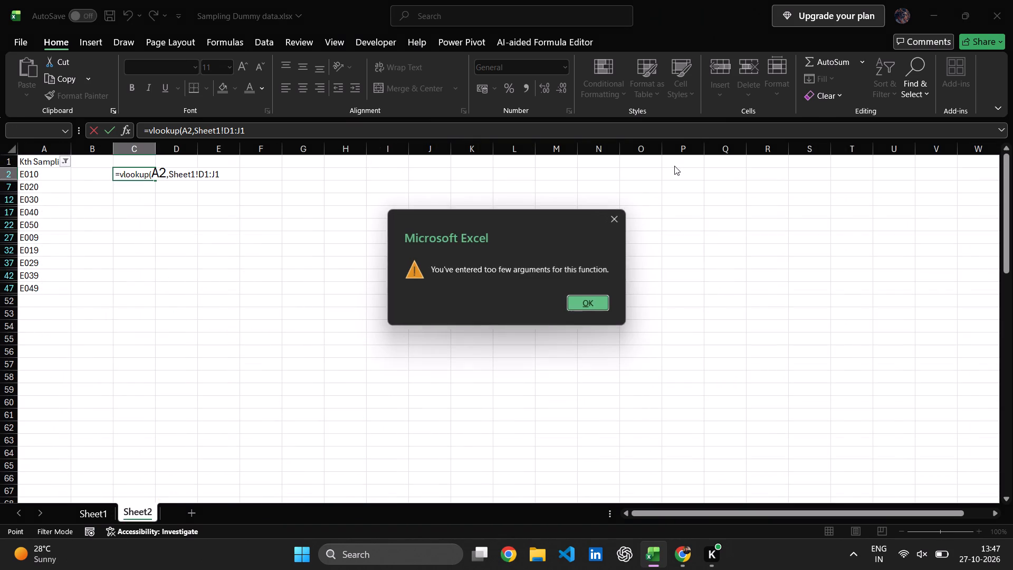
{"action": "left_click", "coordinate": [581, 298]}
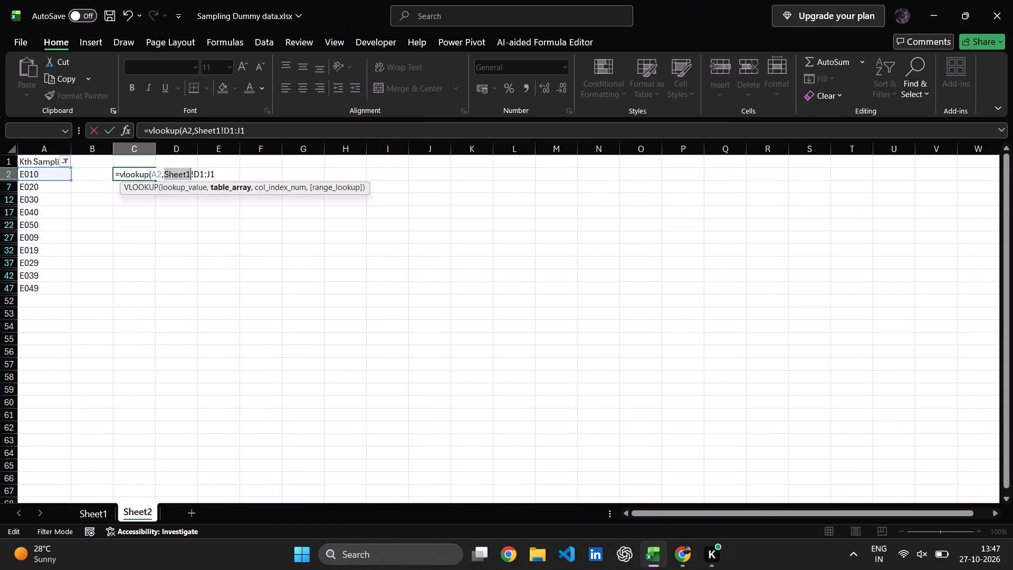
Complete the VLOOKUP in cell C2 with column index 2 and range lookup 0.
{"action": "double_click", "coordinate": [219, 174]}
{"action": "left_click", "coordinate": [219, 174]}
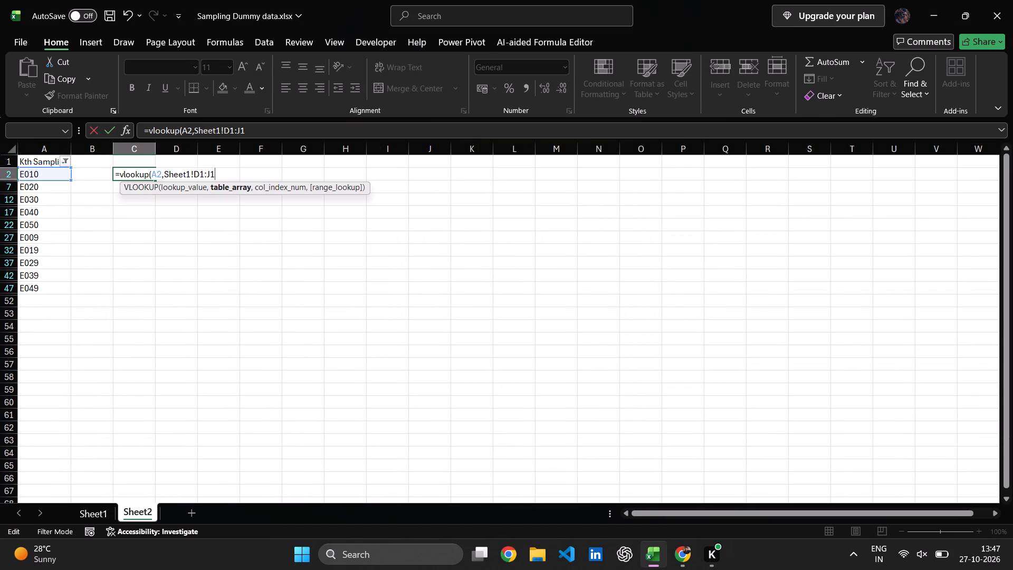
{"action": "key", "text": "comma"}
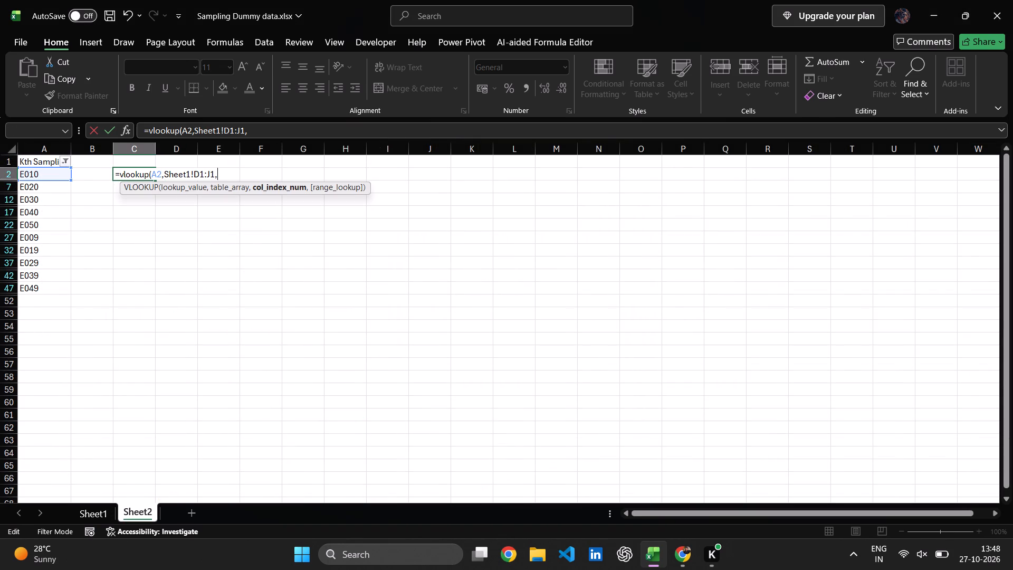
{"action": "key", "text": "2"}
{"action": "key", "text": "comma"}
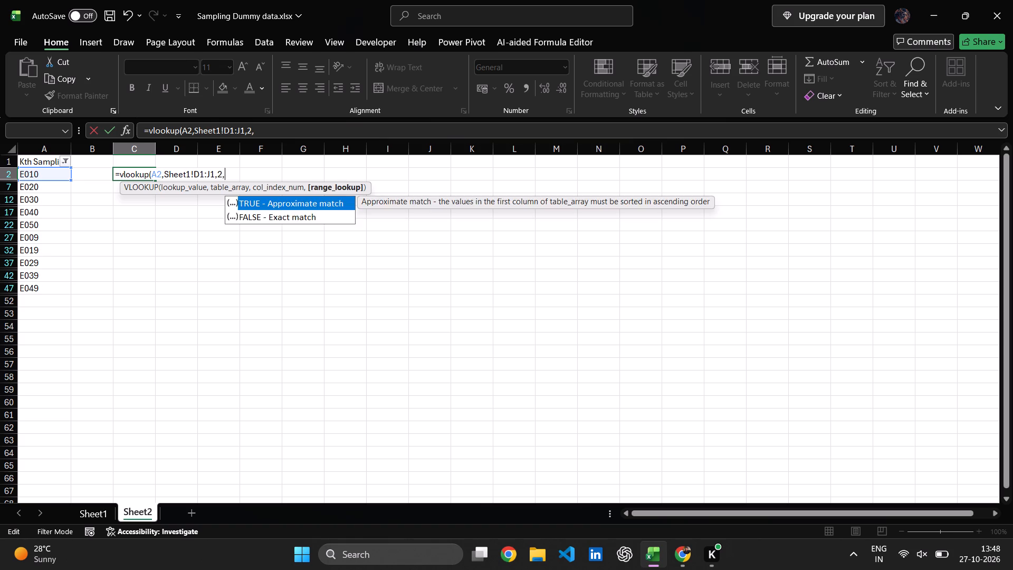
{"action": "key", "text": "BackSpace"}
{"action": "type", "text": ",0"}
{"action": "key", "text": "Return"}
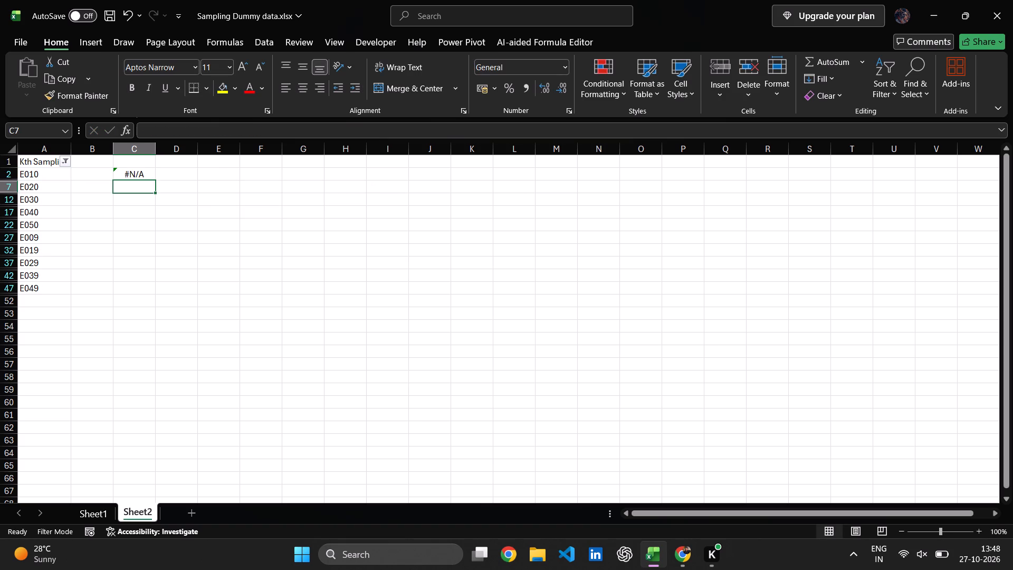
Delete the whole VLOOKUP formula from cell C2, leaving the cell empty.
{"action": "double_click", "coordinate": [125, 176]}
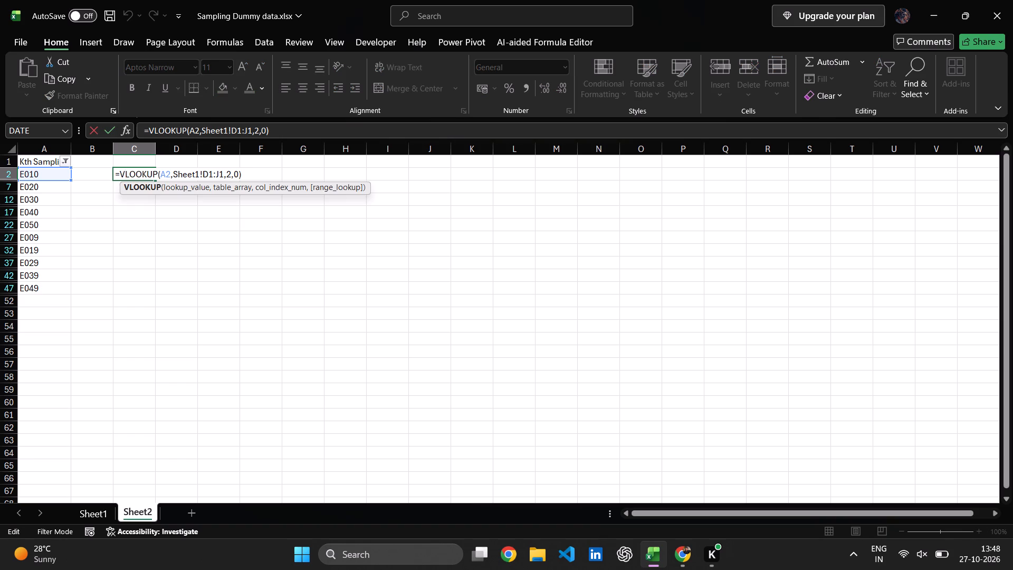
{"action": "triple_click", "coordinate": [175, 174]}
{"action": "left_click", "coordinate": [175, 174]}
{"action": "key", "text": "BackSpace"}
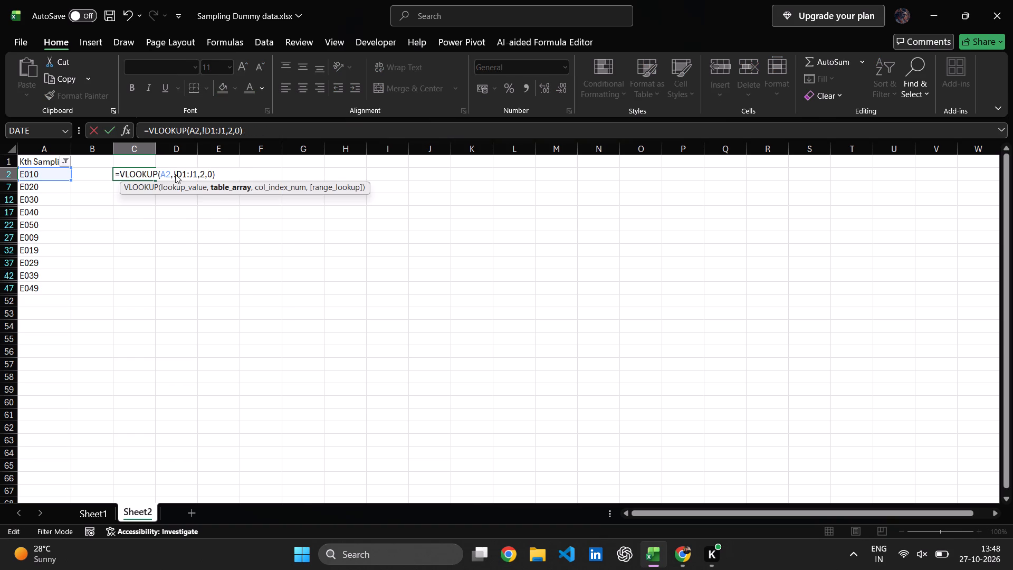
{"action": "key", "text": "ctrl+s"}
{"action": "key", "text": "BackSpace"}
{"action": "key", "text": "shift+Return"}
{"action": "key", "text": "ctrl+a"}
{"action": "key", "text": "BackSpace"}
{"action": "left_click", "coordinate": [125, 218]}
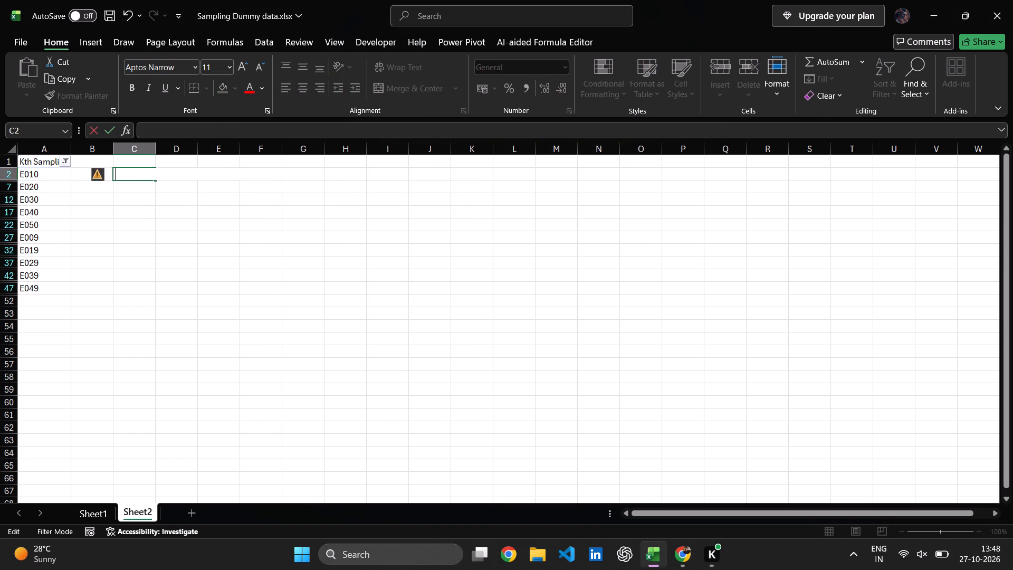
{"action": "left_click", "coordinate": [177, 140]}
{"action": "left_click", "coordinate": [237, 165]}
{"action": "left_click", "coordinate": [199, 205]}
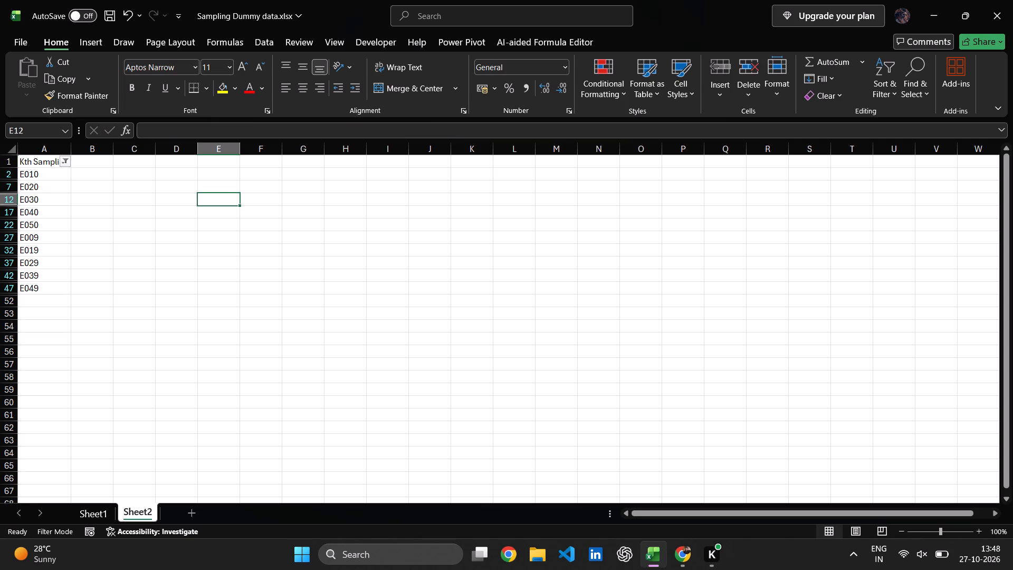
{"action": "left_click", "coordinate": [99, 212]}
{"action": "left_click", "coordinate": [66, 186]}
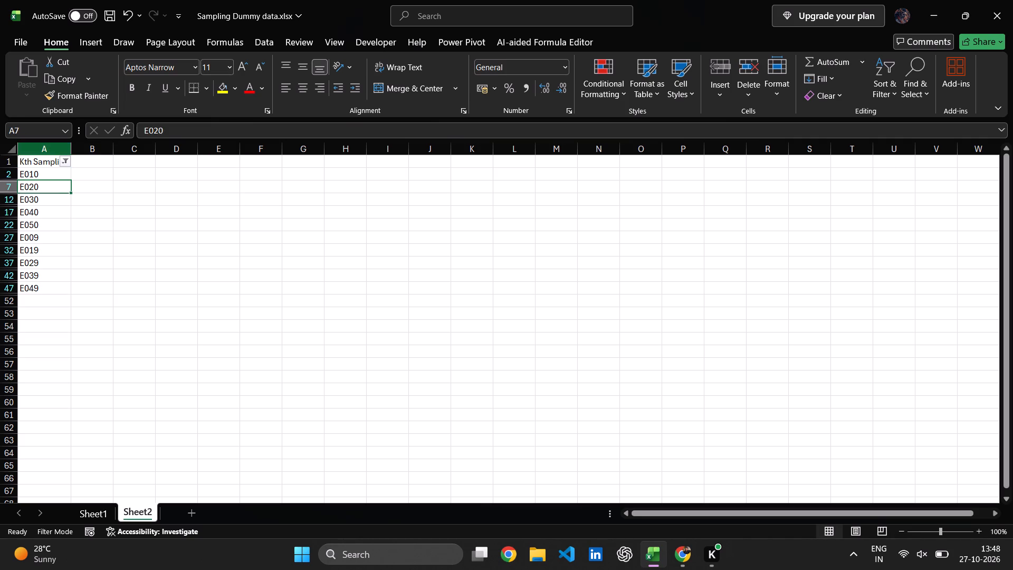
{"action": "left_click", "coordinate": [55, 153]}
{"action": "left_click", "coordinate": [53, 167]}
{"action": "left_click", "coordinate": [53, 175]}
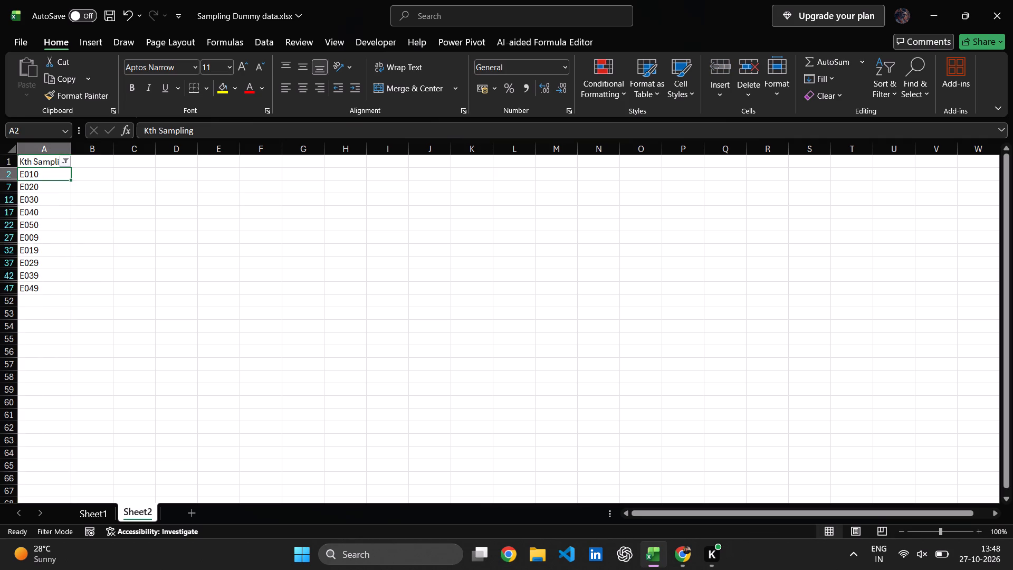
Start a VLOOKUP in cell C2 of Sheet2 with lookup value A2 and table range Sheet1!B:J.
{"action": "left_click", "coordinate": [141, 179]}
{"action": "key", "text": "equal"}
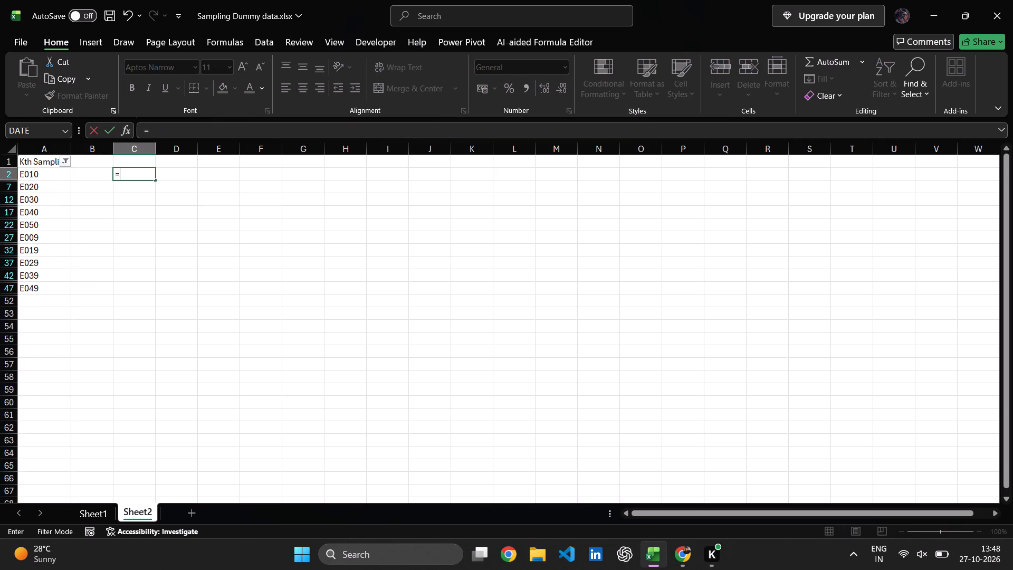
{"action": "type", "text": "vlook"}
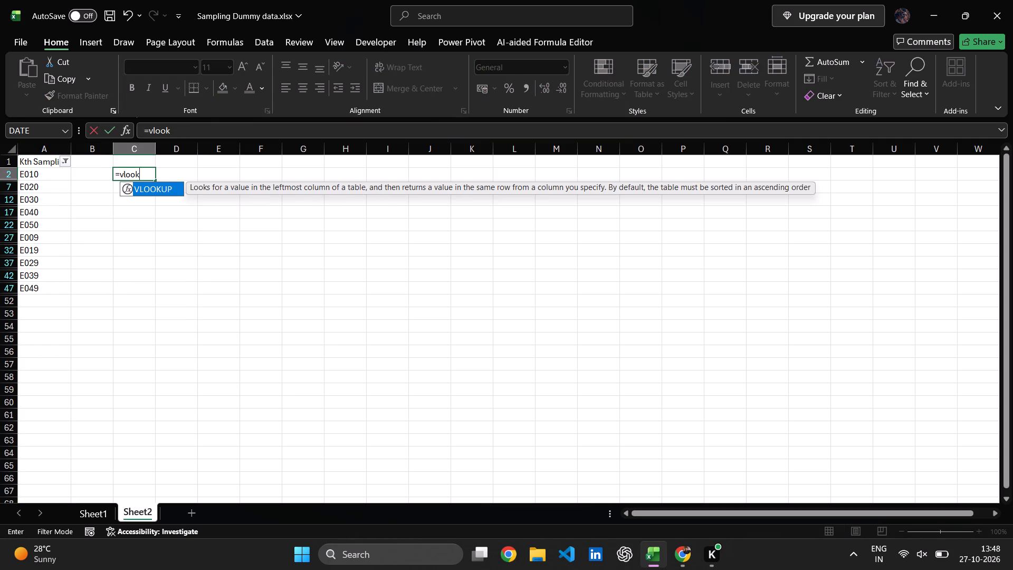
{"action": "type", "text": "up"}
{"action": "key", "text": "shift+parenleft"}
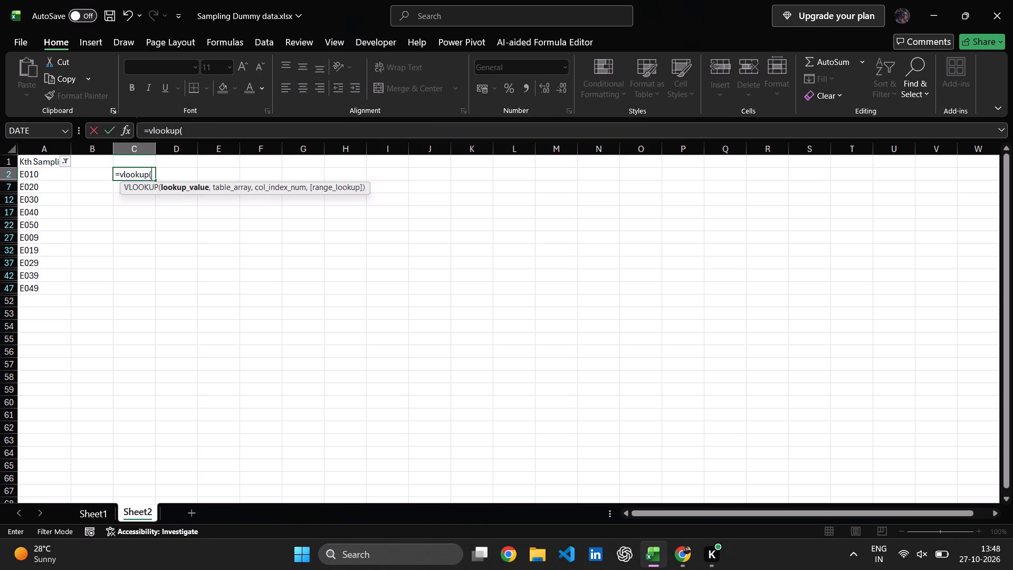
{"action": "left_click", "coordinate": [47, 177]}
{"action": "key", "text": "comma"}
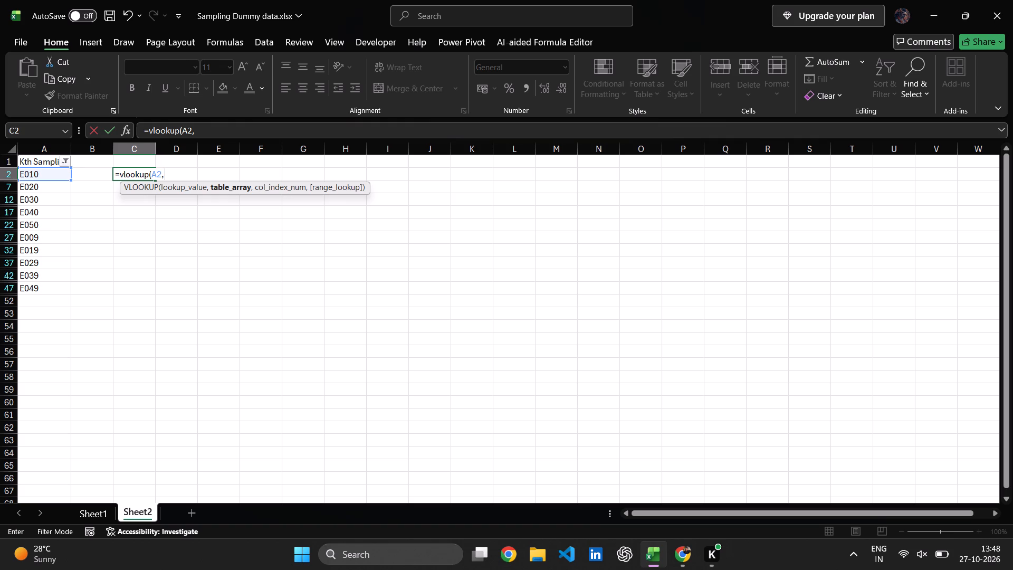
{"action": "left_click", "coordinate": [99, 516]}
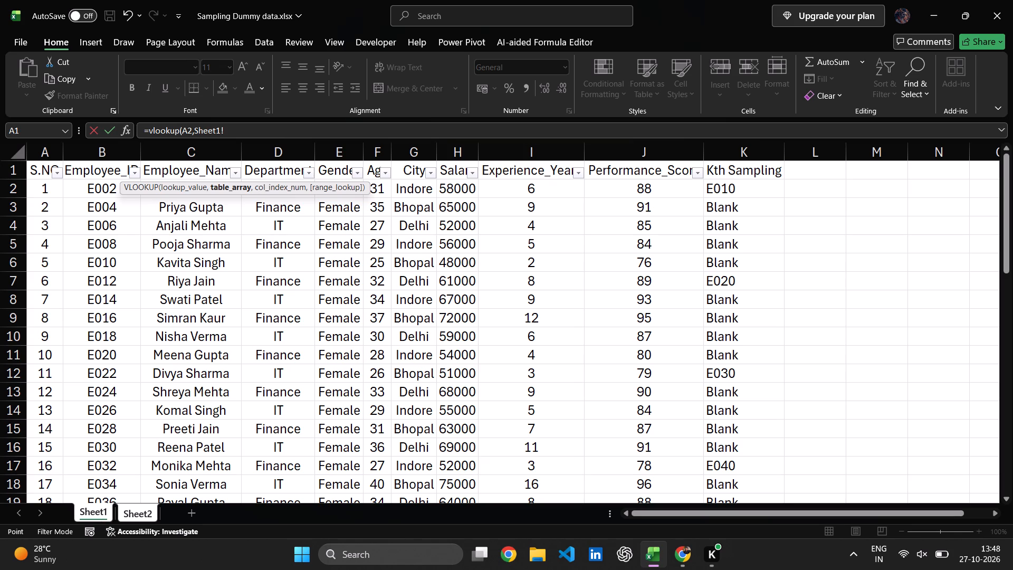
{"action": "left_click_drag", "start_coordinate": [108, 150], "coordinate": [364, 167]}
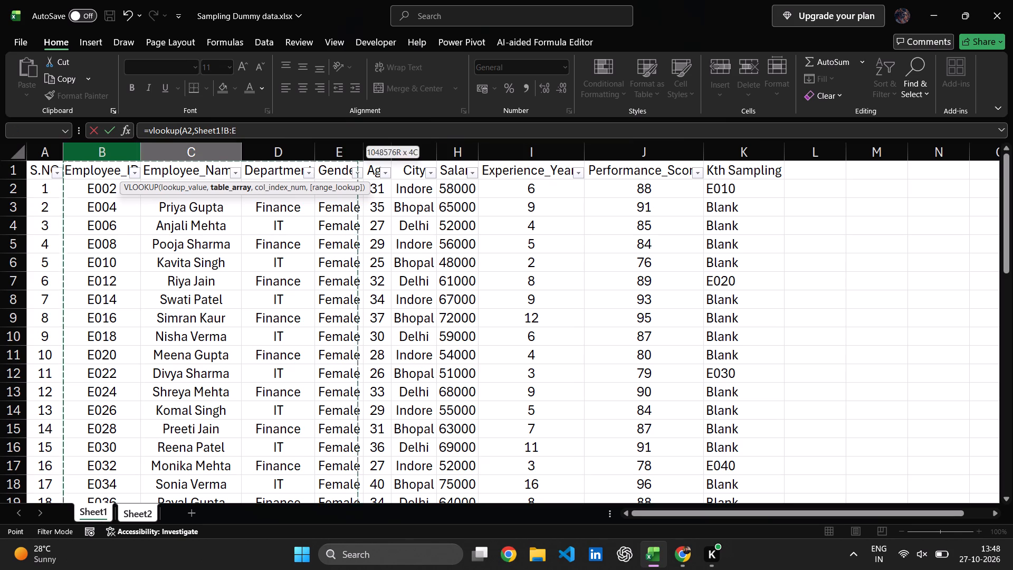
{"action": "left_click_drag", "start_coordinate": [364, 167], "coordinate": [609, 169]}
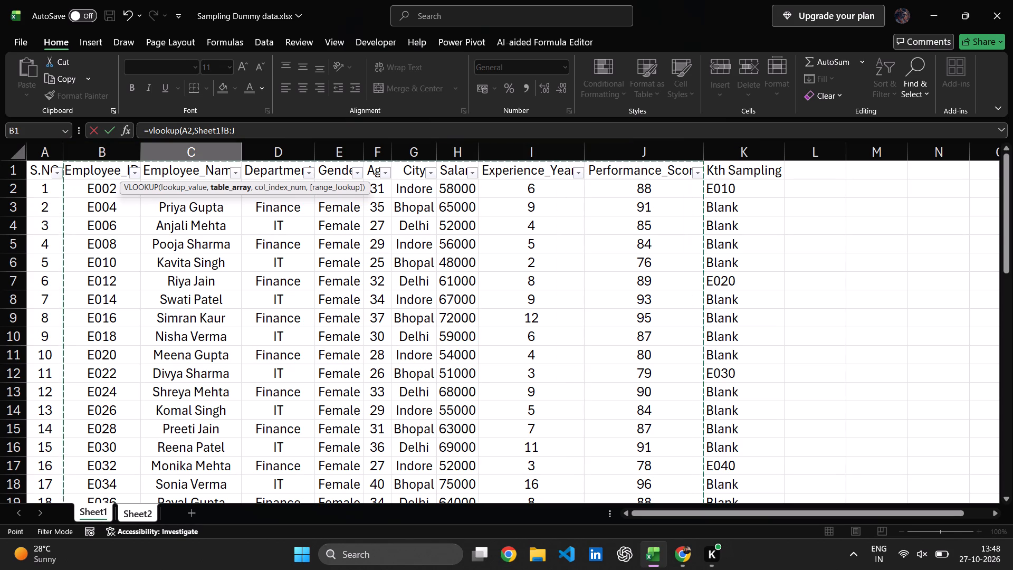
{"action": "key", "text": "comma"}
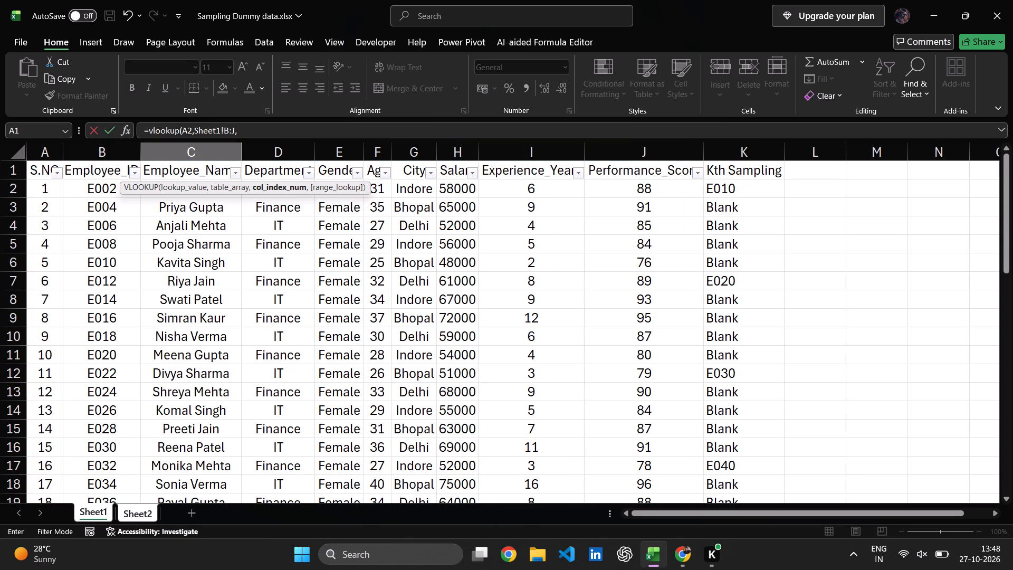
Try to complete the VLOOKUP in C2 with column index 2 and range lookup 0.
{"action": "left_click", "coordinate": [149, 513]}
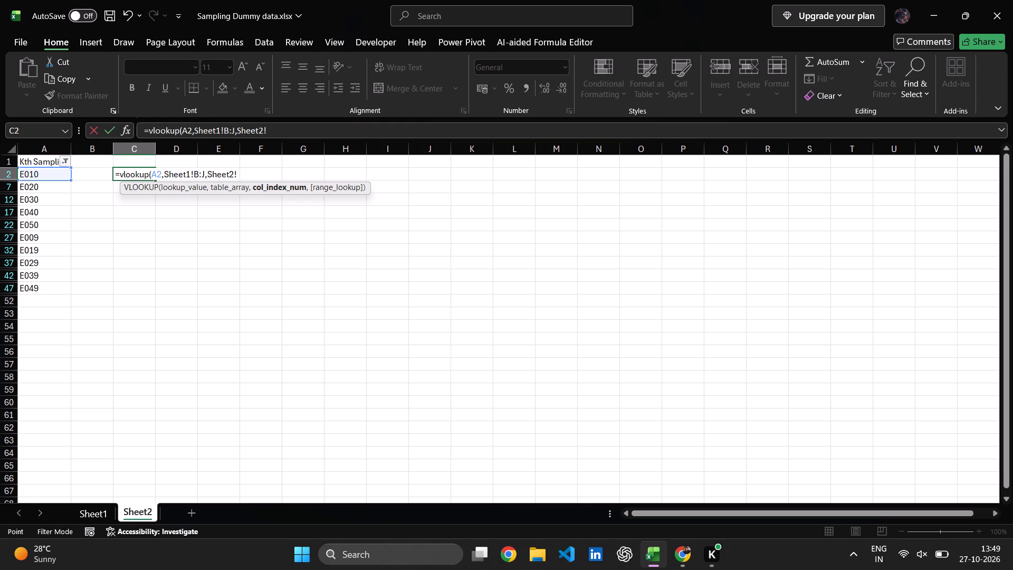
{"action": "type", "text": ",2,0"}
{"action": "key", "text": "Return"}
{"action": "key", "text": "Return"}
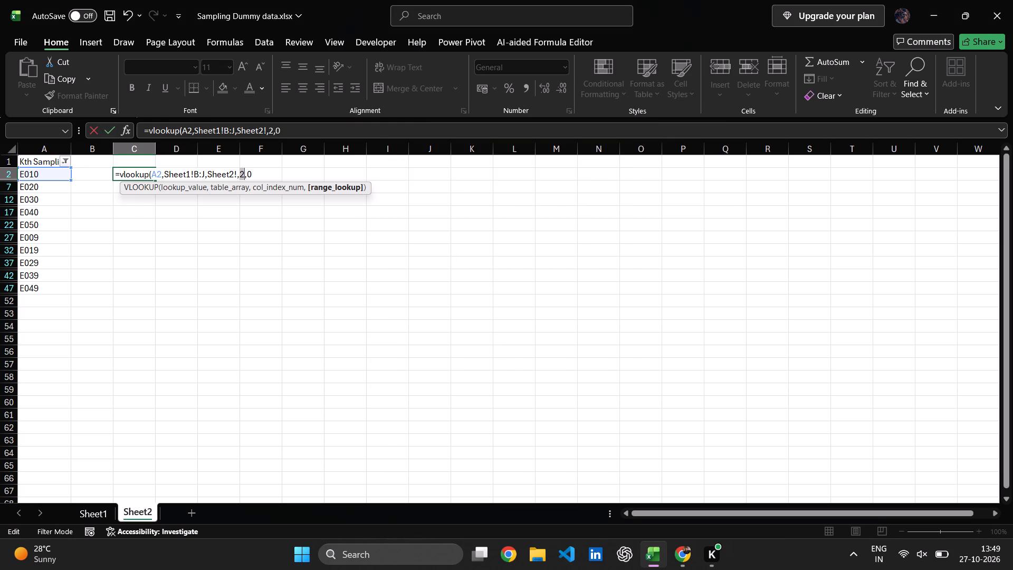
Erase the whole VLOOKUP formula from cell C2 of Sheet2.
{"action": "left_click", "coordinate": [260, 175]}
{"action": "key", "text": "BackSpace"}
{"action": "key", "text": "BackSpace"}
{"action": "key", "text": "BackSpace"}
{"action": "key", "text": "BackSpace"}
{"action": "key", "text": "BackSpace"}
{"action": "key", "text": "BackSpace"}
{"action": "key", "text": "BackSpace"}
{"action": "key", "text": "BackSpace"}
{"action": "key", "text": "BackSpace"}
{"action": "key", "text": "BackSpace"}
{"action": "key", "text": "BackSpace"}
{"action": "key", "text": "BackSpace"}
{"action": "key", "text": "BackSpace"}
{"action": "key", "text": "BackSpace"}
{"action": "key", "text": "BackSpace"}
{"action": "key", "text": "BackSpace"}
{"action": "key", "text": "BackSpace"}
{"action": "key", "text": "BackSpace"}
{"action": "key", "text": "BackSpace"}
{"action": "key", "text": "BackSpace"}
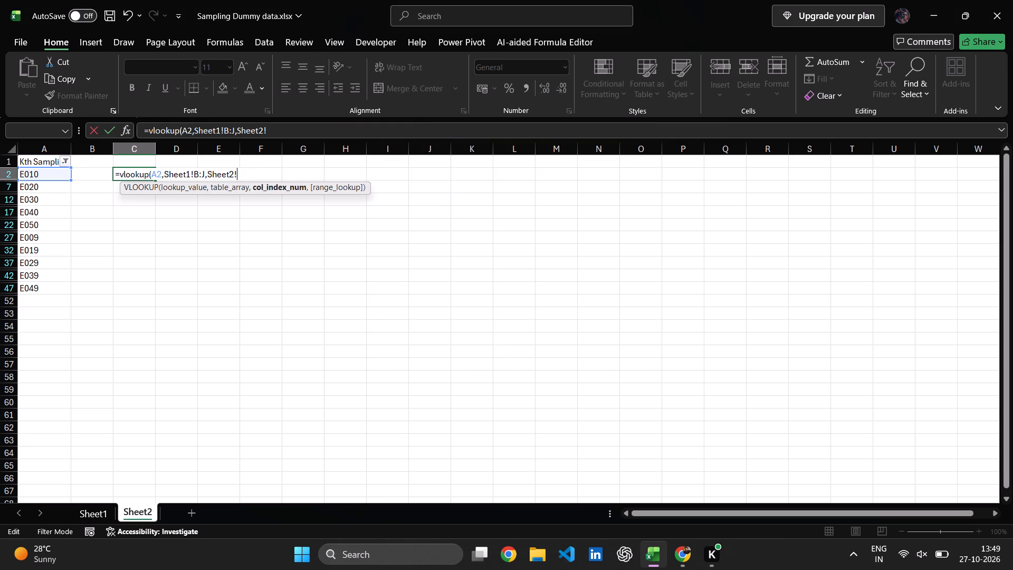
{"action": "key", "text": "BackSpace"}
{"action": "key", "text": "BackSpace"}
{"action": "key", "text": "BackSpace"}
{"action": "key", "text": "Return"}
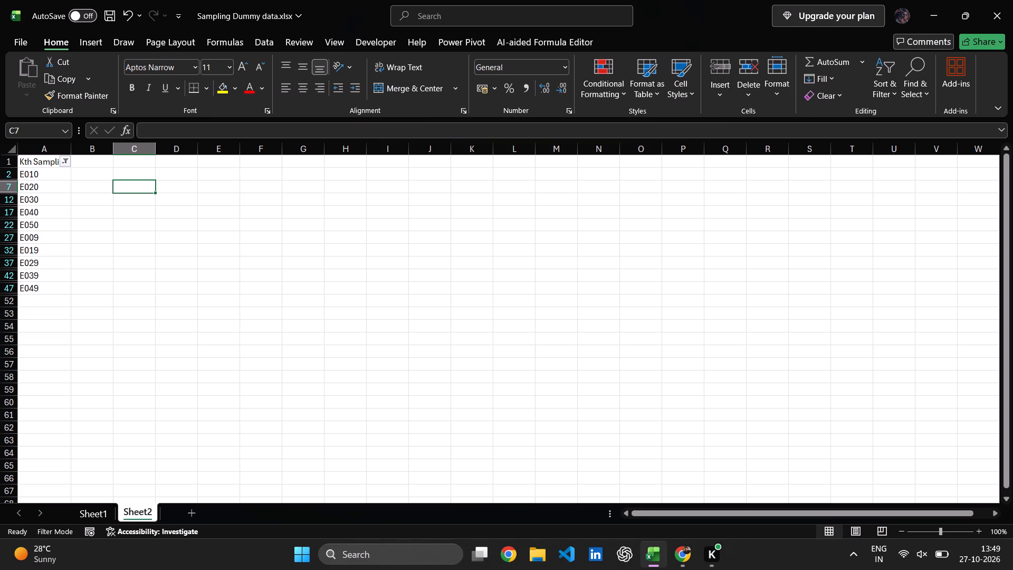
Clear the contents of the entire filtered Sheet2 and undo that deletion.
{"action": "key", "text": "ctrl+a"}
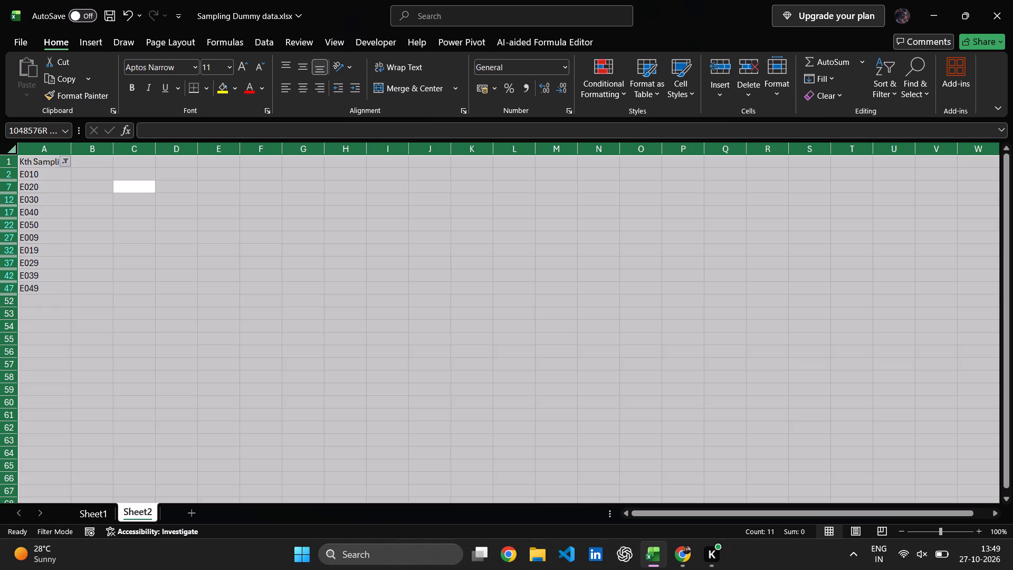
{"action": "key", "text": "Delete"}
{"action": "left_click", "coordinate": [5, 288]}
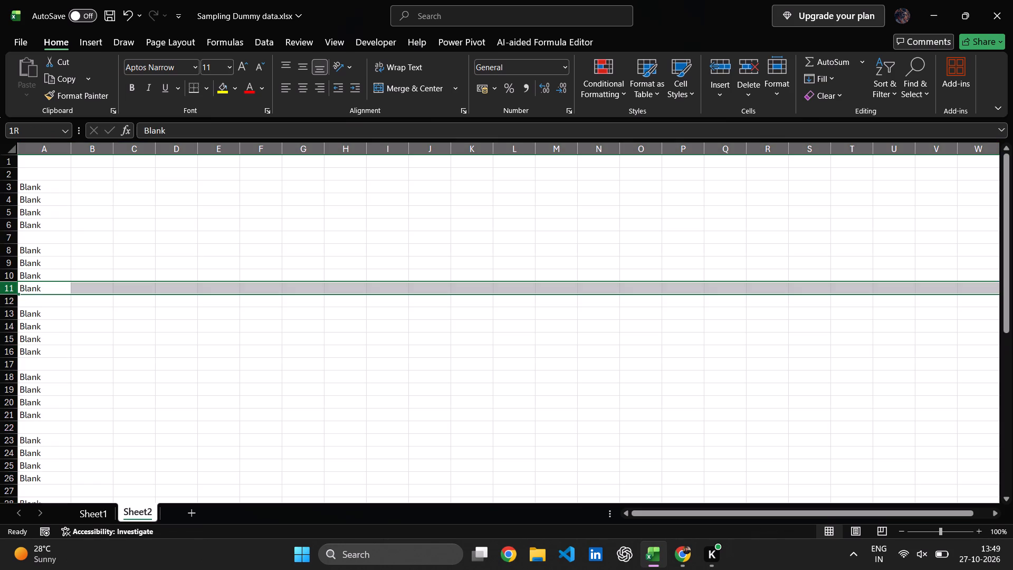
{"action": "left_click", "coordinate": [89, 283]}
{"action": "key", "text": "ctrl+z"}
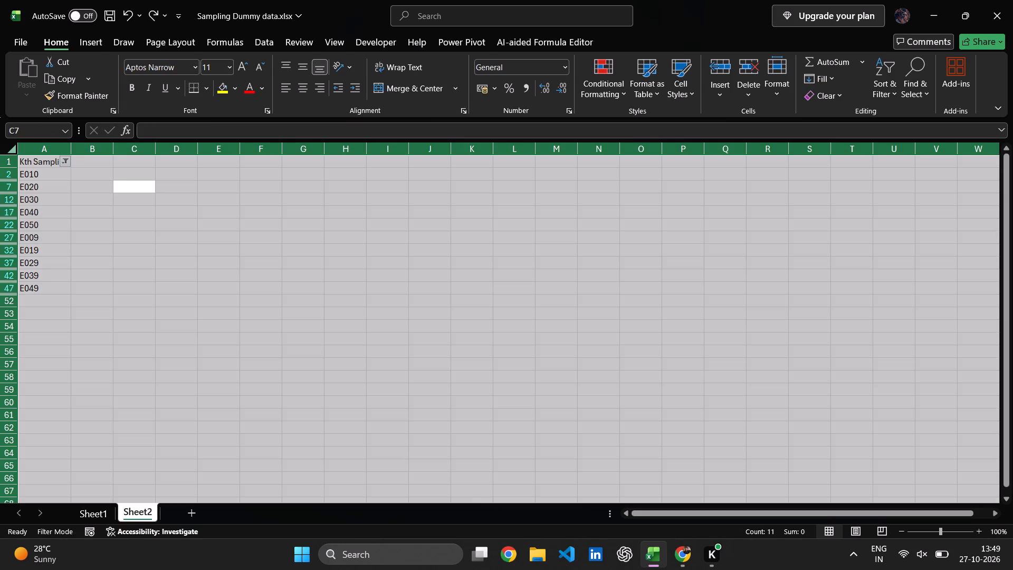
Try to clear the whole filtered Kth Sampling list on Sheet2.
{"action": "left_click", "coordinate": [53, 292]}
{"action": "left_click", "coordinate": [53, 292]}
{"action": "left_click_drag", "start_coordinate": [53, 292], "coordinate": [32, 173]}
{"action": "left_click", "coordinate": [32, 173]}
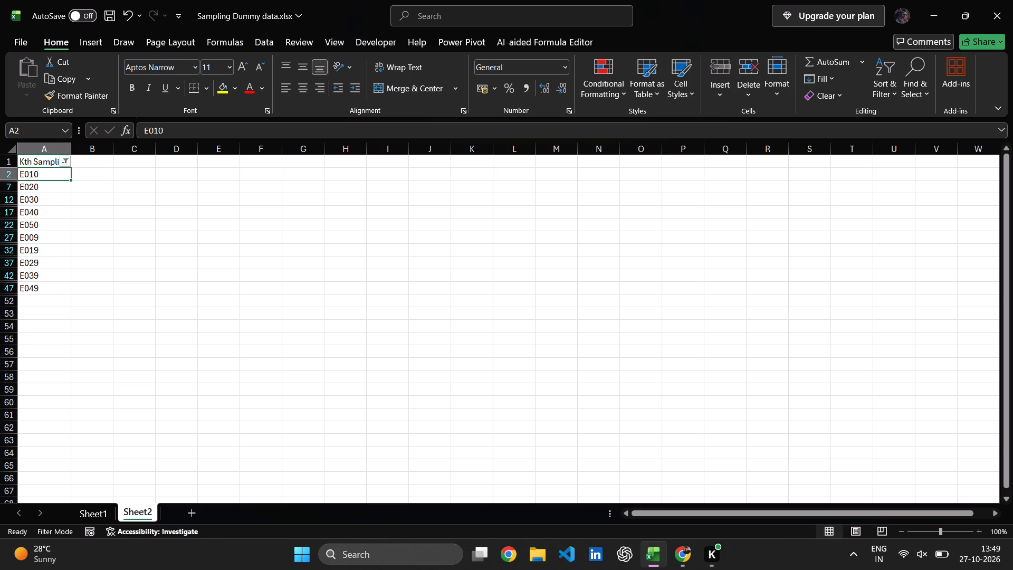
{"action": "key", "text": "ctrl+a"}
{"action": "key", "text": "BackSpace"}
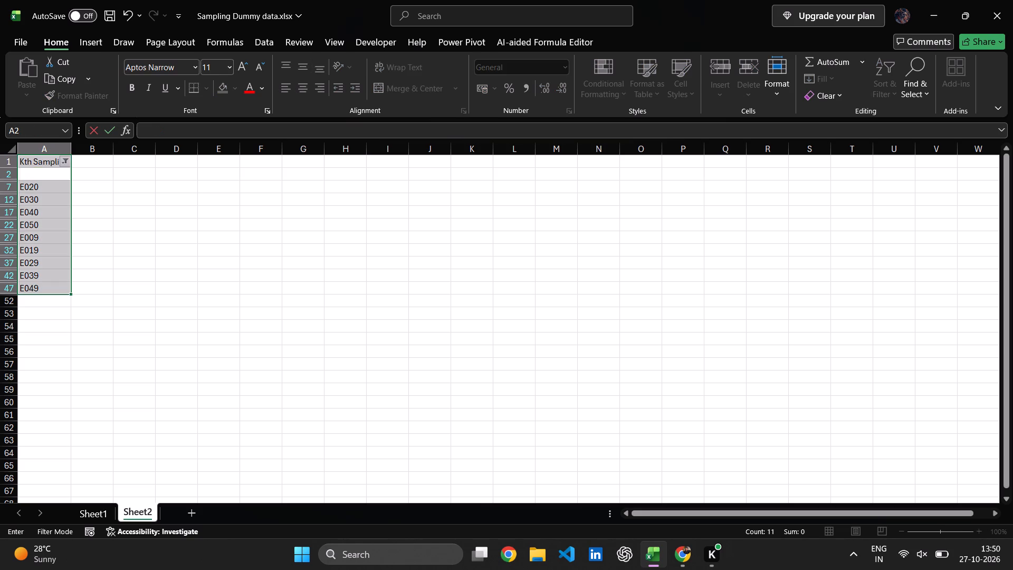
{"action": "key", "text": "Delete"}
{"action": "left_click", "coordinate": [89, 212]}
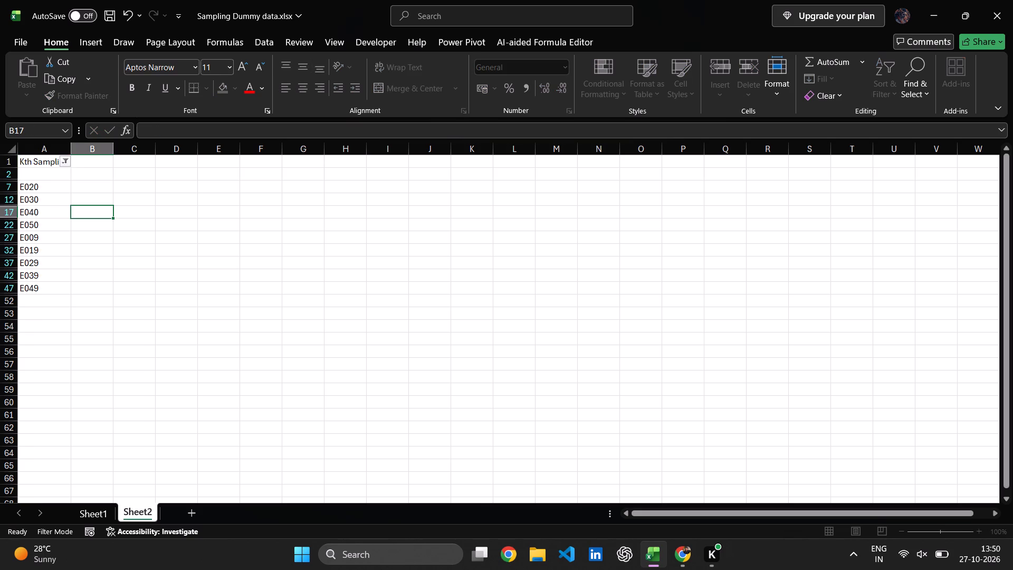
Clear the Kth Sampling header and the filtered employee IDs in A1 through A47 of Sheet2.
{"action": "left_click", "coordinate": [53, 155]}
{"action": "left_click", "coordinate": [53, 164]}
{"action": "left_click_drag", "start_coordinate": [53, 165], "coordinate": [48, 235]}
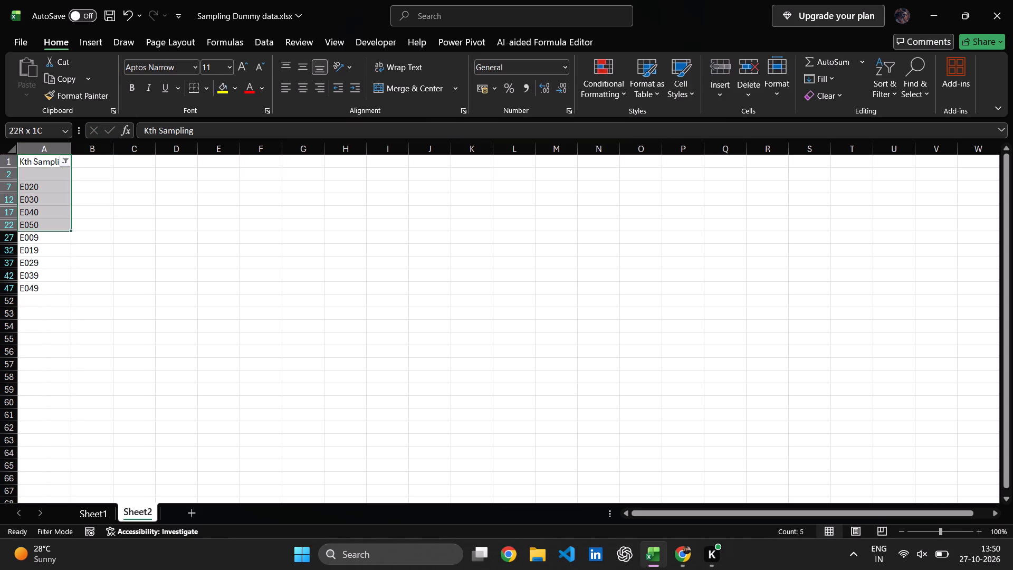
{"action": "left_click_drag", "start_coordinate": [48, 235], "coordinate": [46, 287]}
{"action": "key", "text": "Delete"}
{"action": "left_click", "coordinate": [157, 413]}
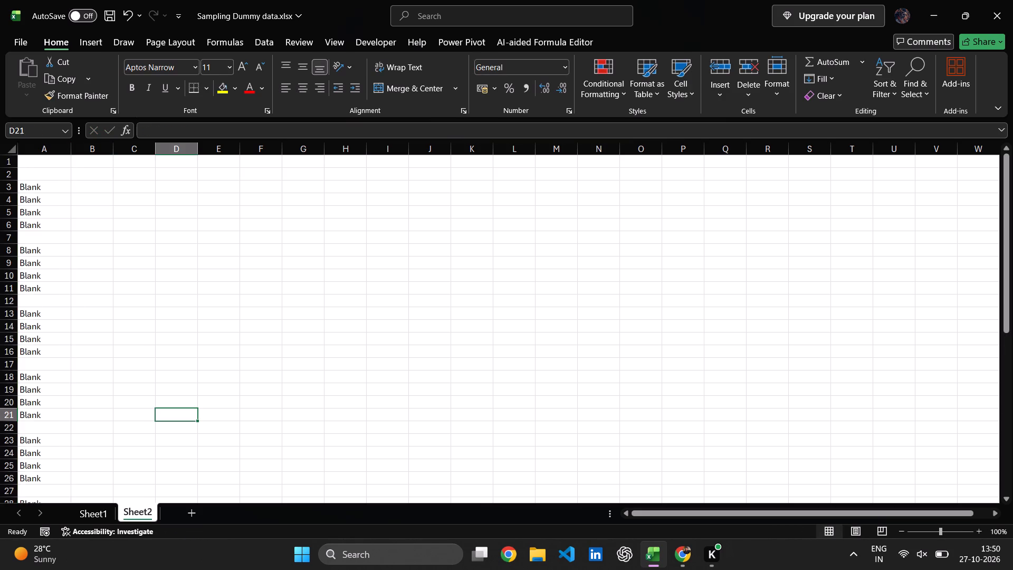
Permanently delete the Sheet2 worksheet from the workbook.
{"action": "right_click", "coordinate": [145, 515]}
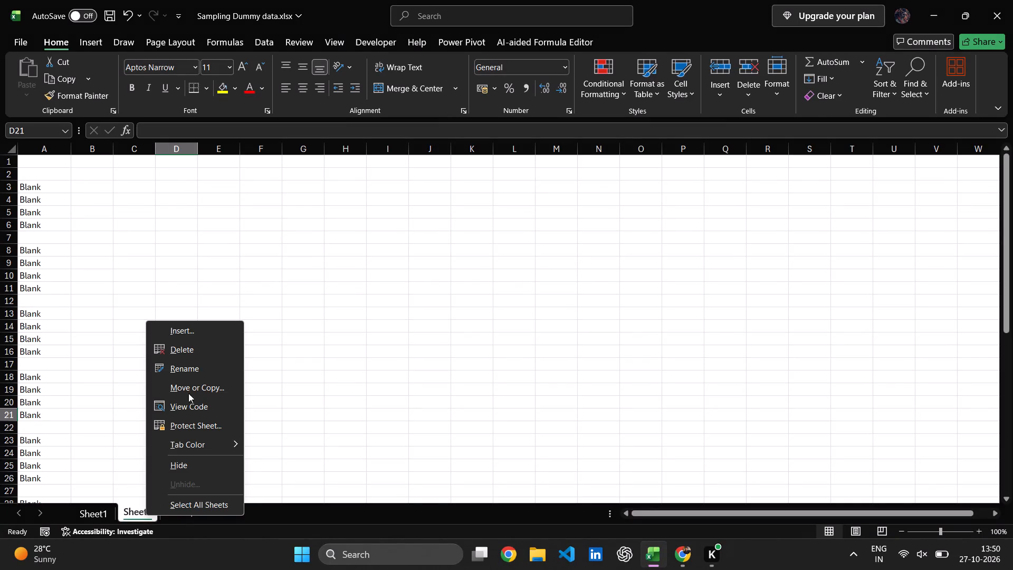
{"action": "left_click", "coordinate": [200, 356]}
{"action": "left_click", "coordinate": [530, 307]}
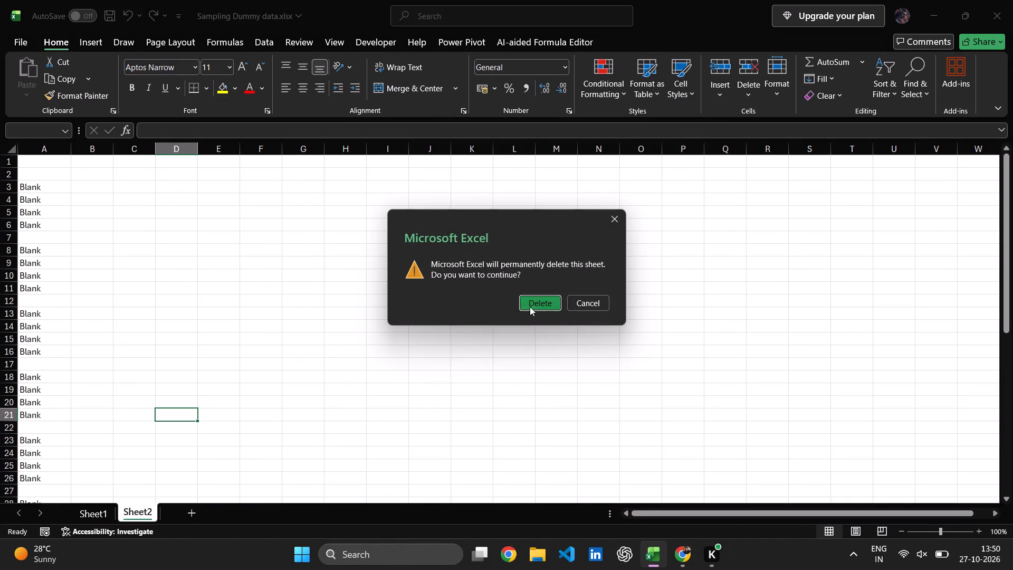
Add a new blank worksheet after Sheet1.
{"action": "left_click", "coordinate": [139, 518]}
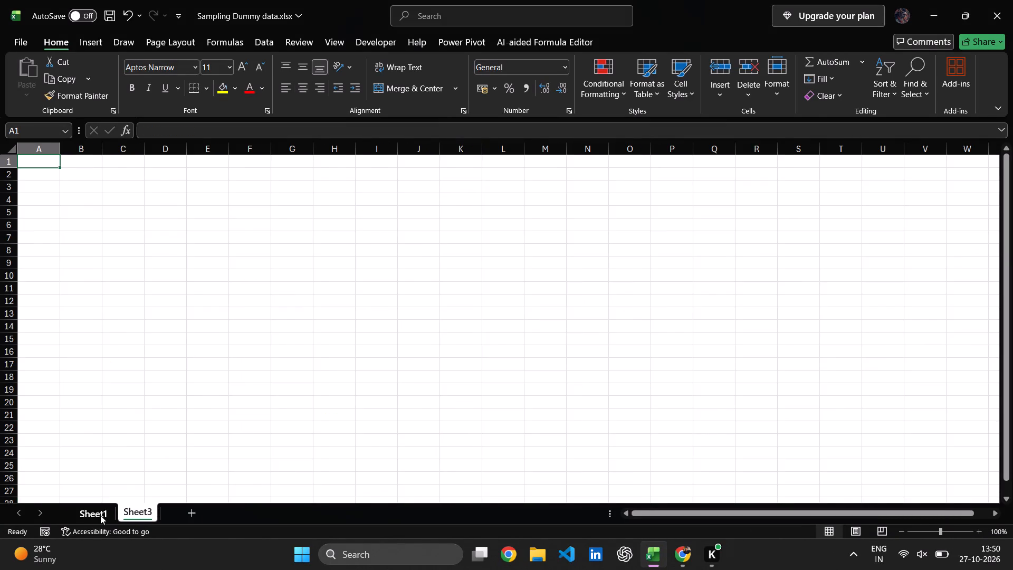
On Sheet1, fill the Kth Sampling formula from cell K2 down the column.
{"action": "left_click", "coordinate": [100, 515]}
{"action": "left_click", "coordinate": [1012, 362]}
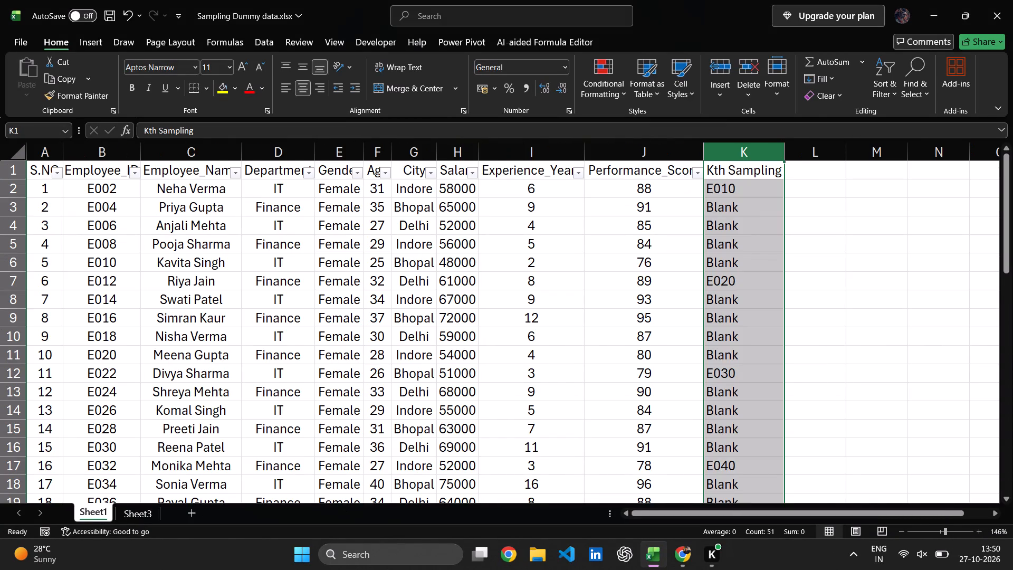
{"action": "left_click", "coordinate": [918, 281]}
{"action": "left_click", "coordinate": [735, 186]}
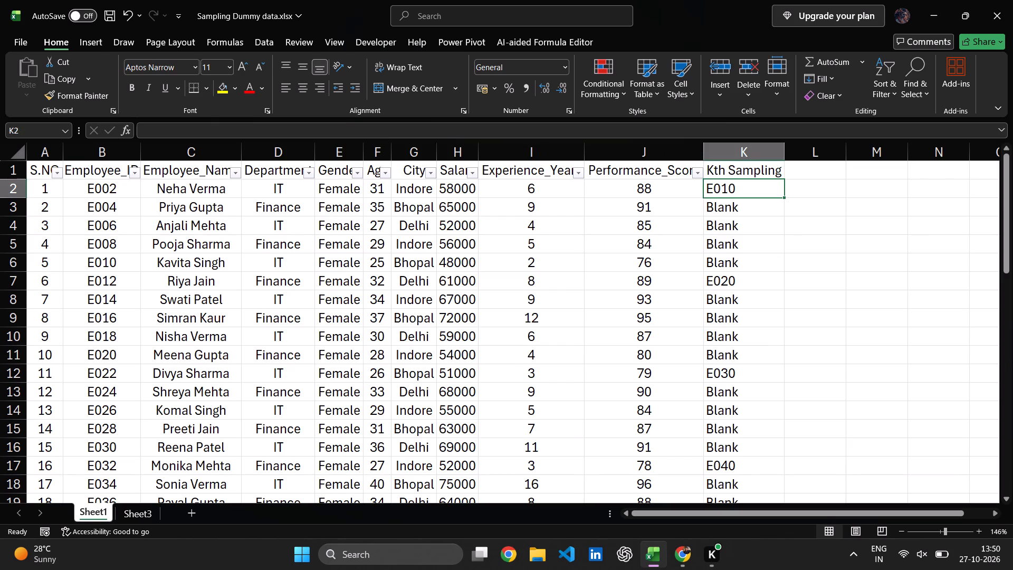
{"action": "double_click", "coordinate": [783, 198]}
{"action": "left_click", "coordinate": [838, 195]}
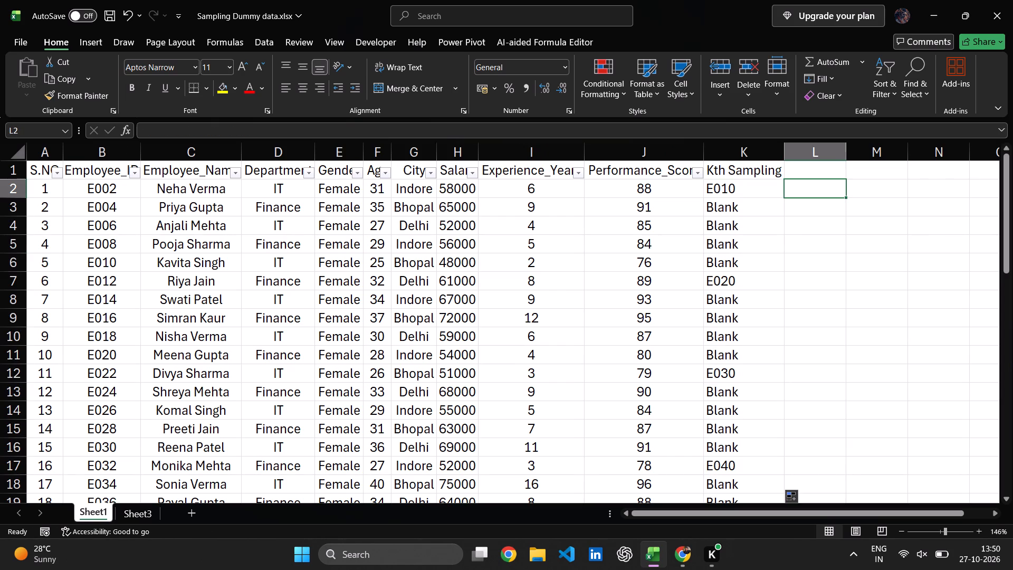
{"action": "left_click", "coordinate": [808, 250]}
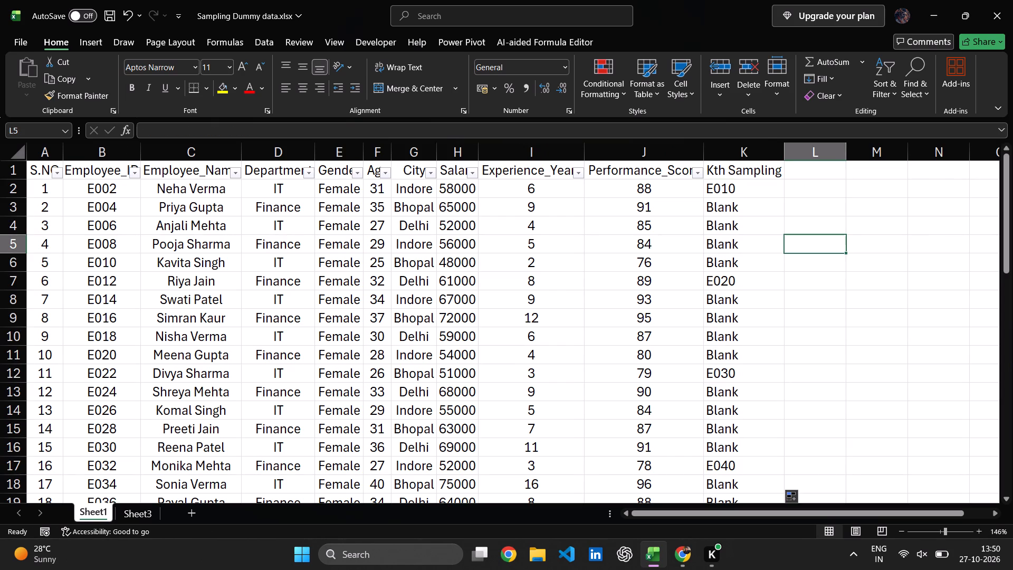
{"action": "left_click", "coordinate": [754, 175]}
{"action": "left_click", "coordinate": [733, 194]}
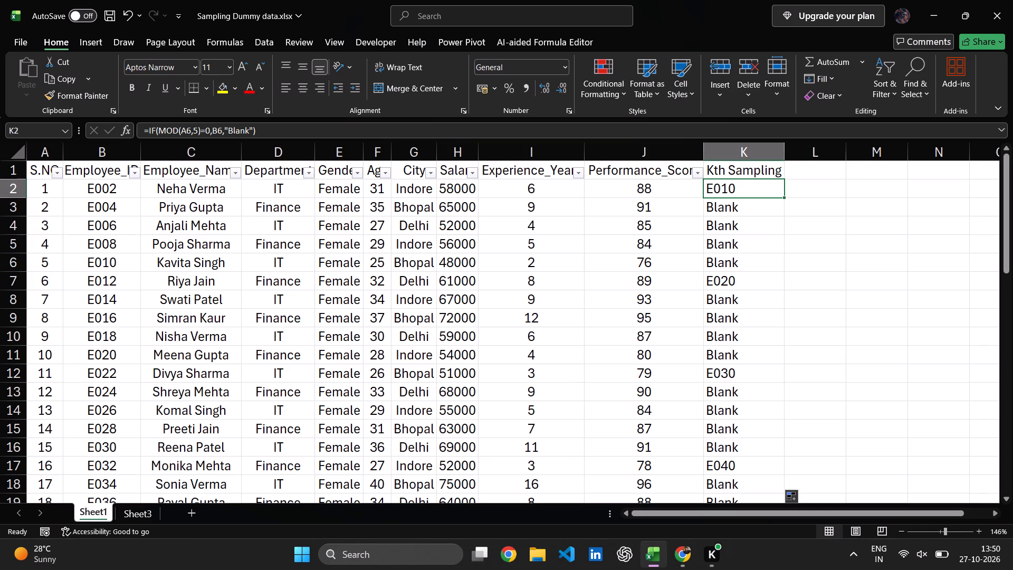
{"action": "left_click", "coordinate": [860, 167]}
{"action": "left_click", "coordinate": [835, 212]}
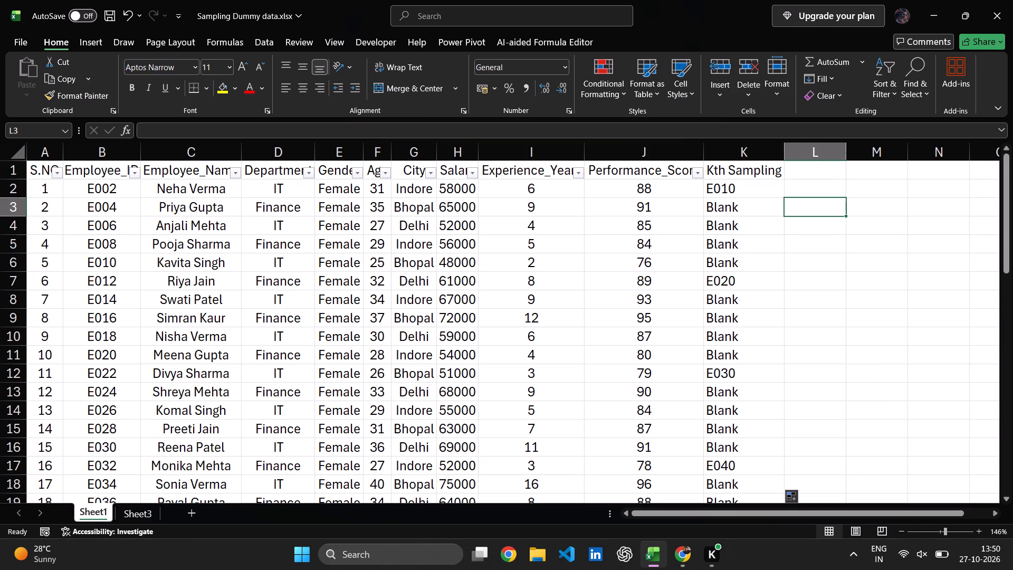
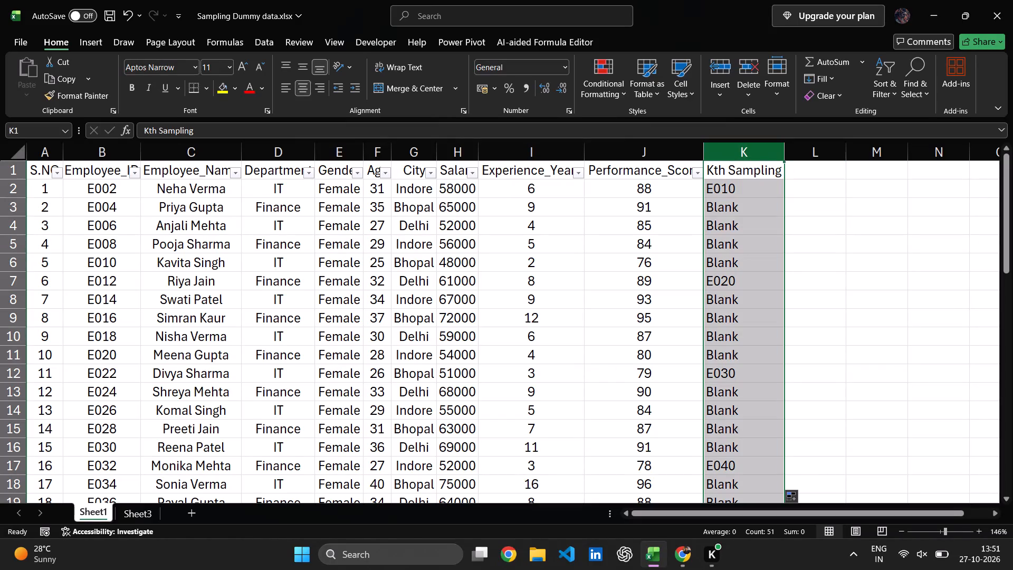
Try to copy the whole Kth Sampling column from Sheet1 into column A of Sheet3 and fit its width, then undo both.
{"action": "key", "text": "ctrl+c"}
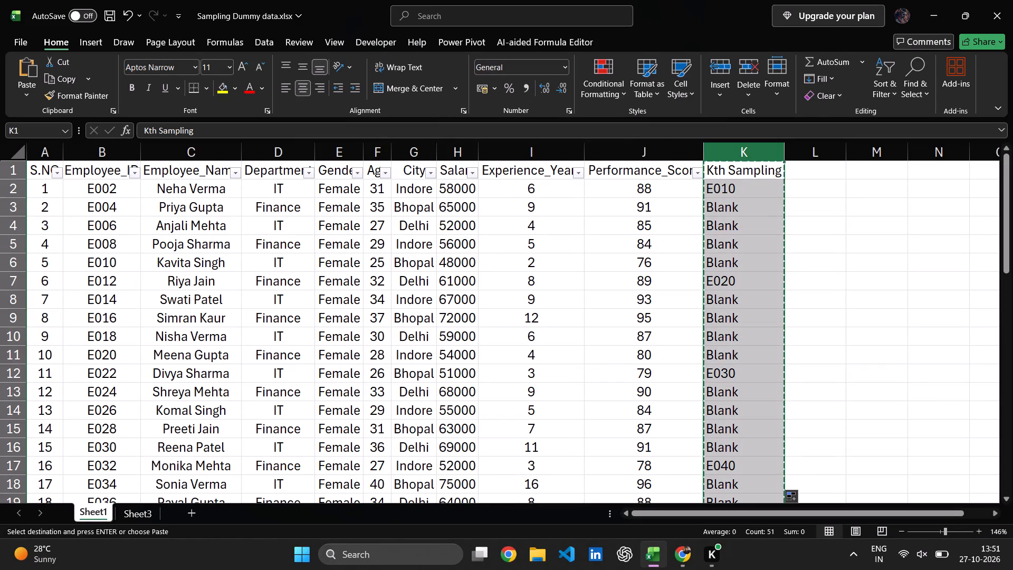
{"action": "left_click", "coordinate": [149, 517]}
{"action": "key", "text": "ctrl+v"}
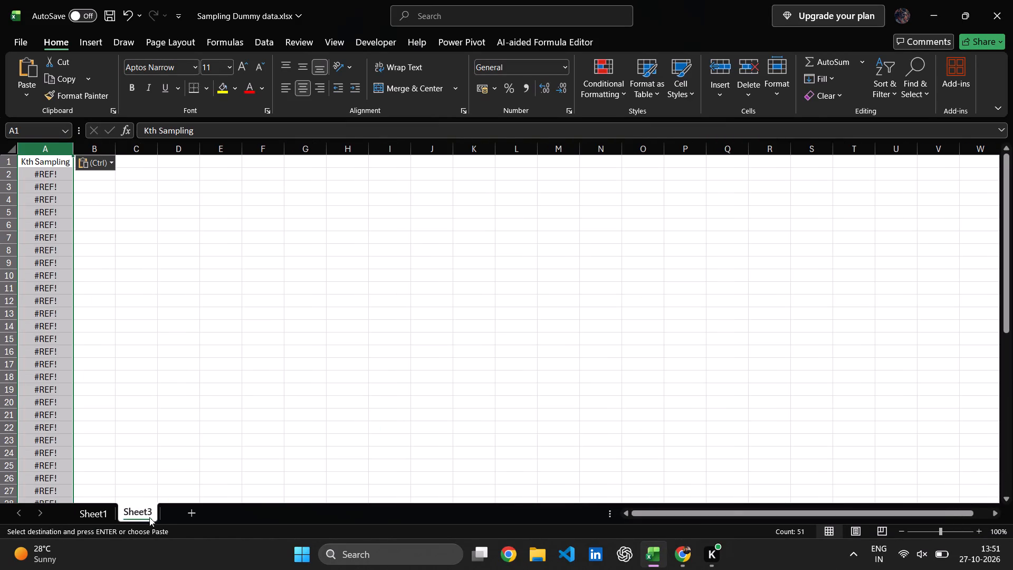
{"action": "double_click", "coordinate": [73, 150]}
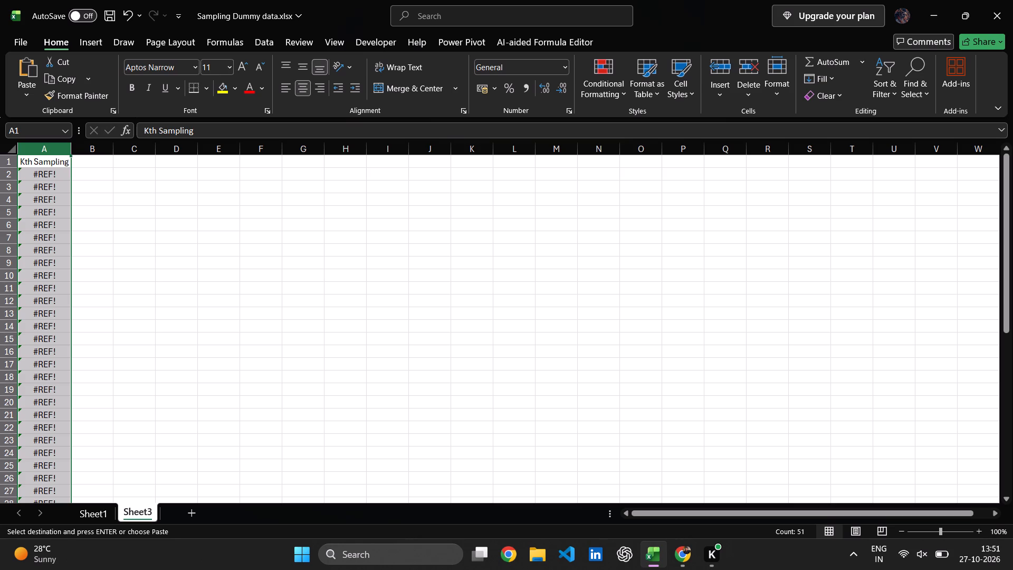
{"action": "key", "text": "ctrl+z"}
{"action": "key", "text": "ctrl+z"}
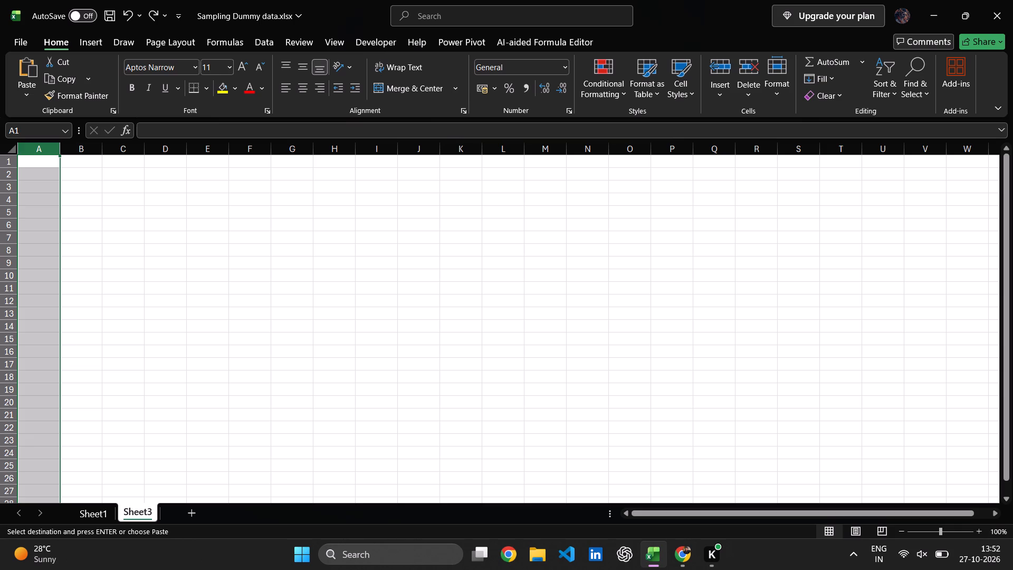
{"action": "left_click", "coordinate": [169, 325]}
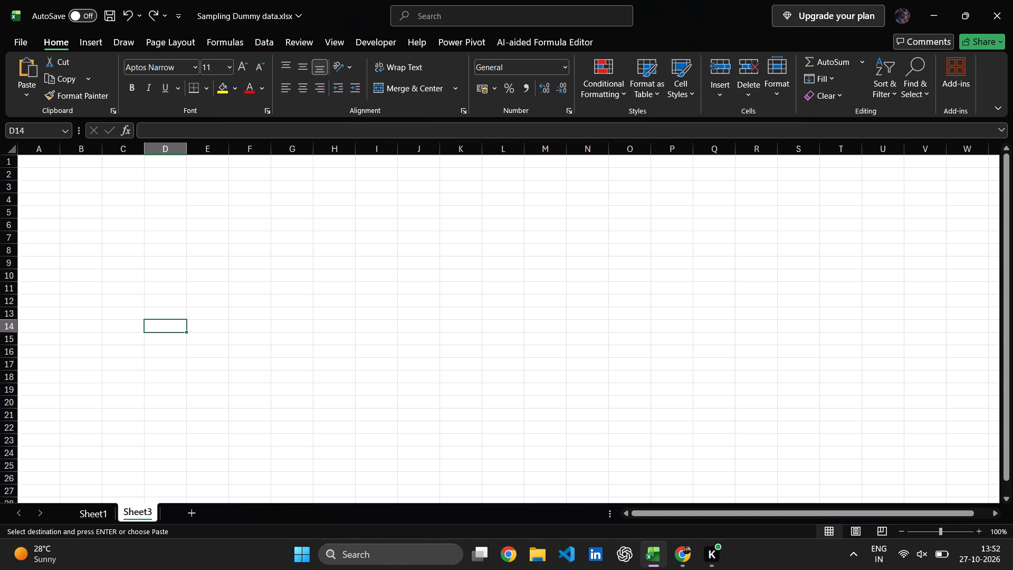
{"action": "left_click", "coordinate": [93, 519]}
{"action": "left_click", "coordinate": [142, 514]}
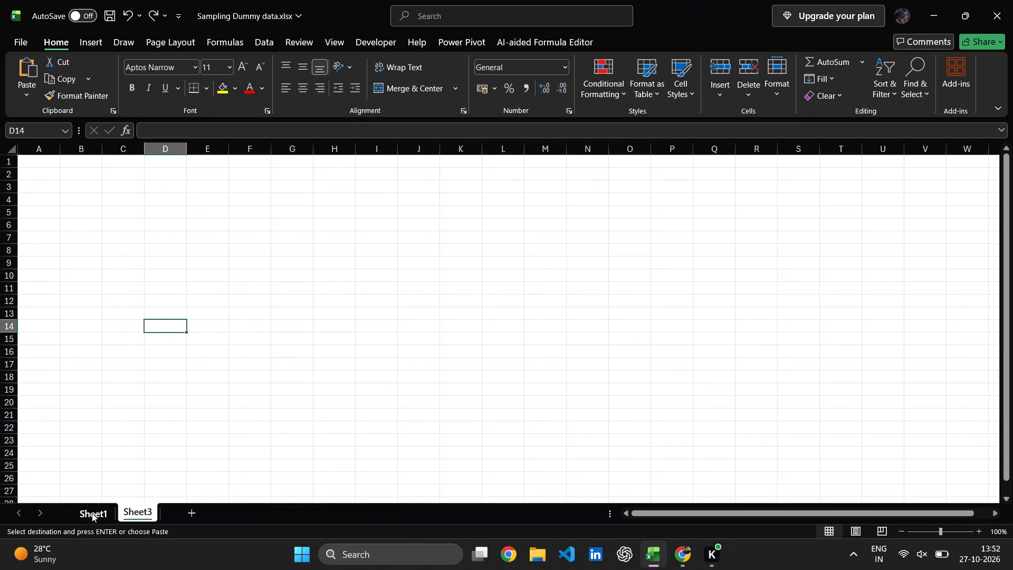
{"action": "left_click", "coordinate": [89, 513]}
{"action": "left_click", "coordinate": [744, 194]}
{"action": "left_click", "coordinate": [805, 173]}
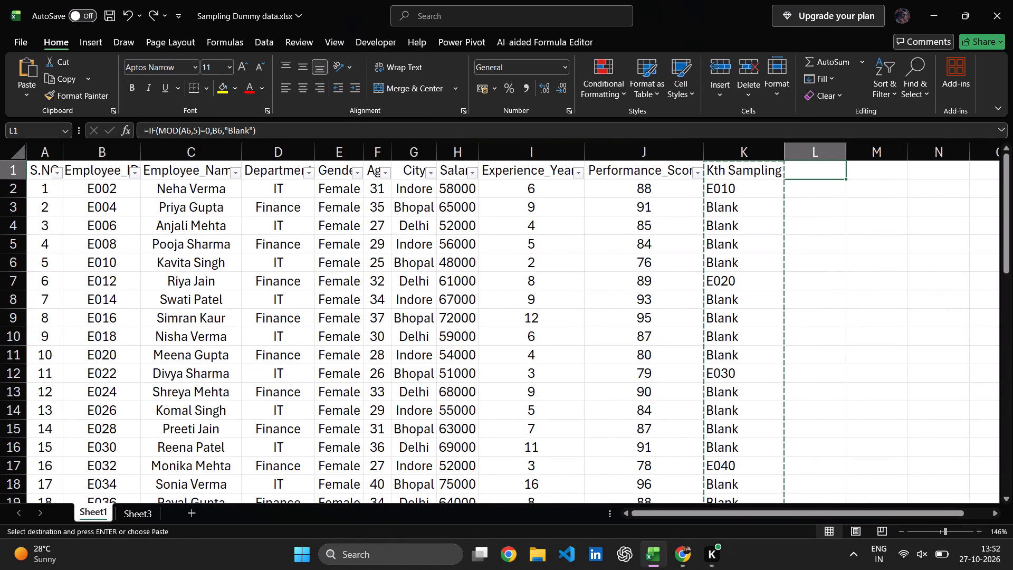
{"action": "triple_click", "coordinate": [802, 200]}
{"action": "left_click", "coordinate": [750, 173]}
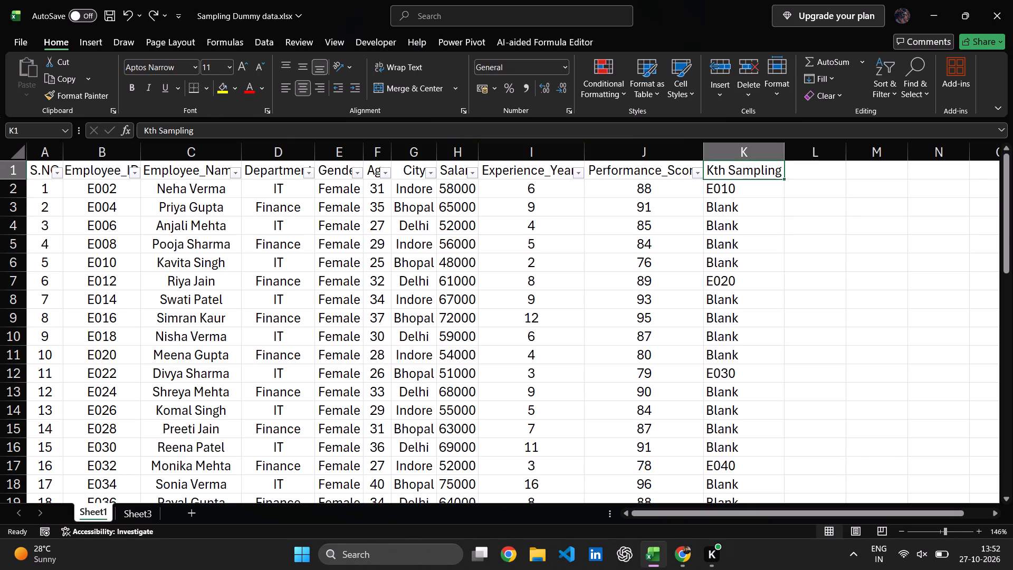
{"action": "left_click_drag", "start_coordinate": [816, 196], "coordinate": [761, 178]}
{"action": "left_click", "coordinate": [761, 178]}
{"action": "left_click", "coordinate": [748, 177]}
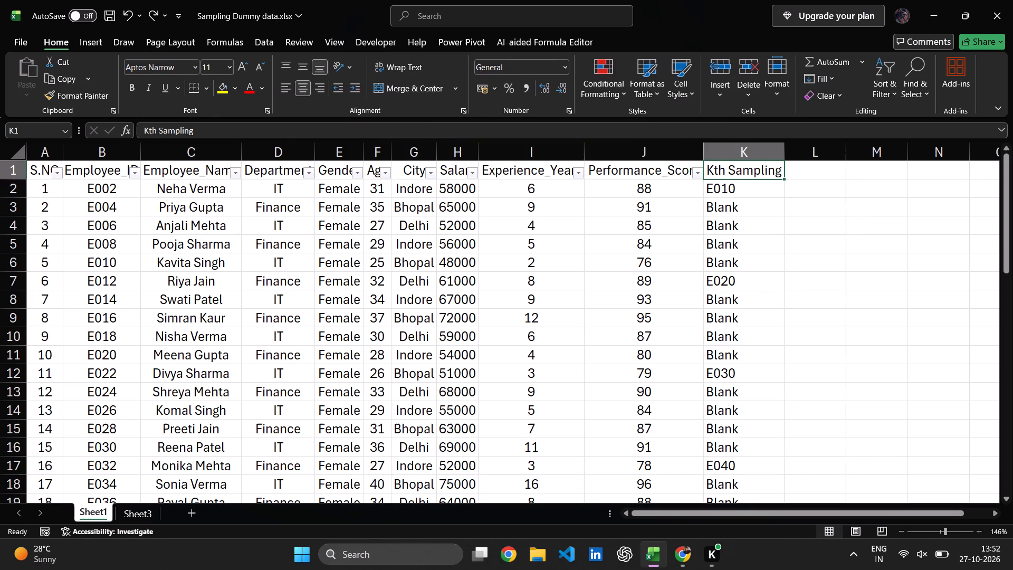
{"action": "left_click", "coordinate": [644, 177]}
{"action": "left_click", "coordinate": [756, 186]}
Copy the Kth Sampling results in K2:K51 of Sheet1 and paste them as values only from cell A1 of Sheet3.
{"action": "left_click", "coordinate": [741, 168]}
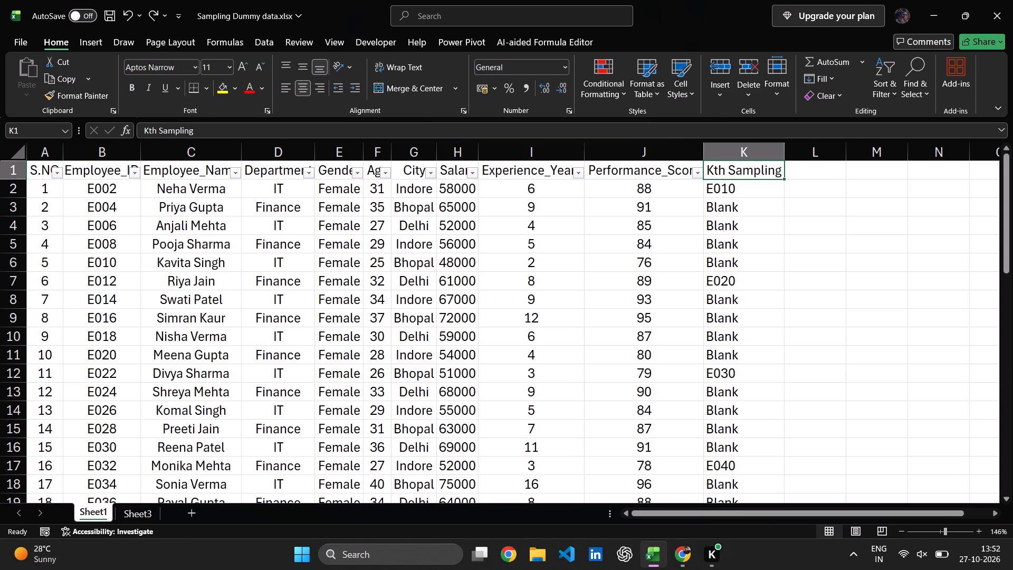
{"action": "key", "text": "ctrl+Down"}
{"action": "key", "text": "ctrl+Up"}
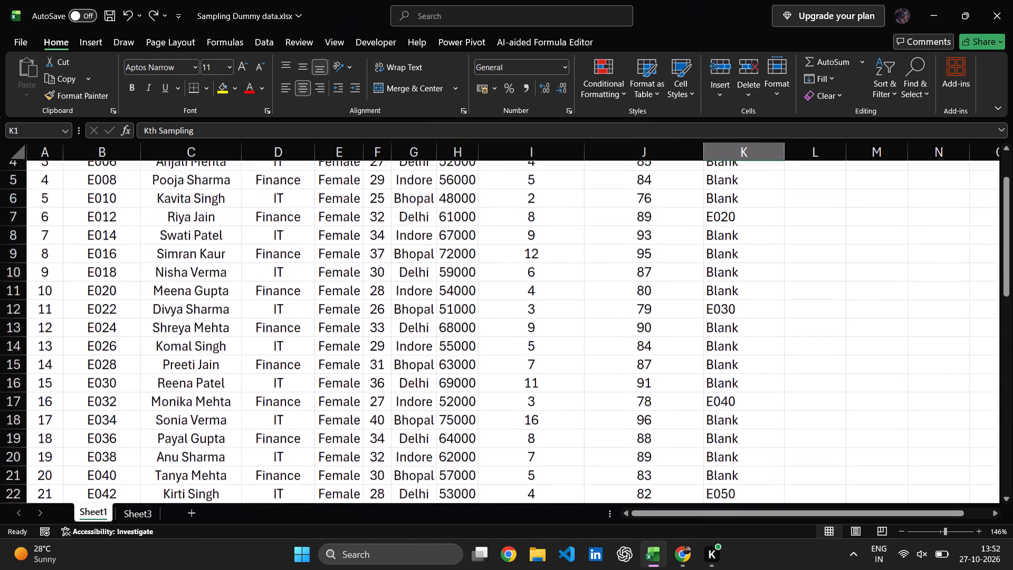
{"action": "key", "text": "Down"}
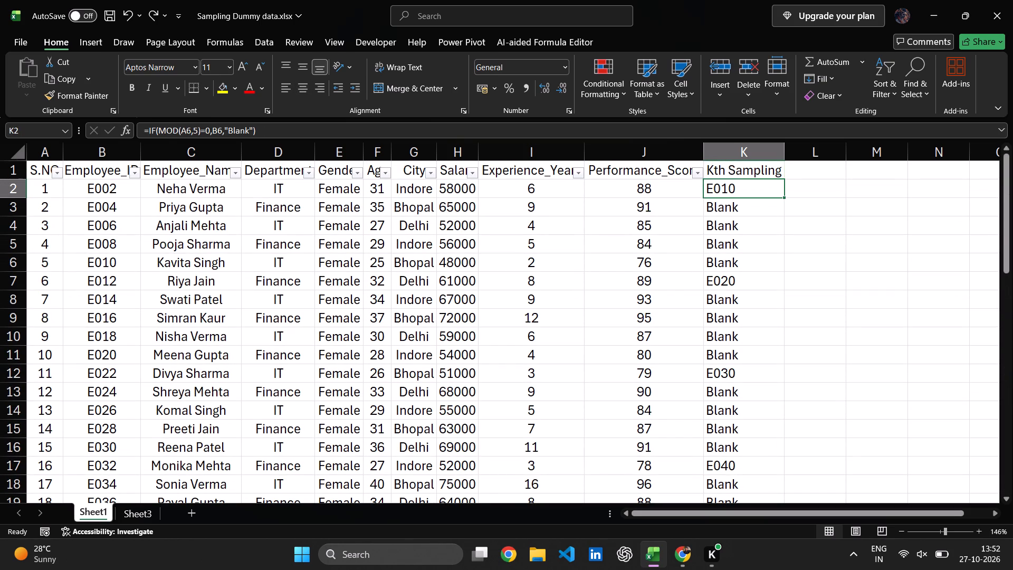
{"action": "key", "text": "shift+Down"}
{"action": "key", "text": "shift+Down"}
{"action": "key", "text": "shift+Down"}
{"action": "key", "text": "shift+Down"}
{"action": "key", "text": "shift+Down"}
{"action": "key", "text": "shift+Down"}
{"action": "key", "text": "shift+Down"}
{"action": "key", "text": "shift+Down"}
{"action": "key", "text": "shift+Down"}
{"action": "key", "text": "shift+Down"}
{"action": "key", "text": "shift+Down"}
{"action": "key", "text": "shift+Down"}
{"action": "key", "text": "shift+Down"}
{"action": "key", "text": "shift+Down"}
{"action": "key", "text": "shift+Down"}
{"action": "key", "text": "shift+Down"}
{"action": "key", "text": "shift+Down"}
{"action": "key", "text": "shift+Down"}
{"action": "key", "text": "shift+Down"}
{"action": "key", "text": "shift+Down"}
{"action": "key", "text": "shift+Down"}
{"action": "key", "text": "shift+Down"}
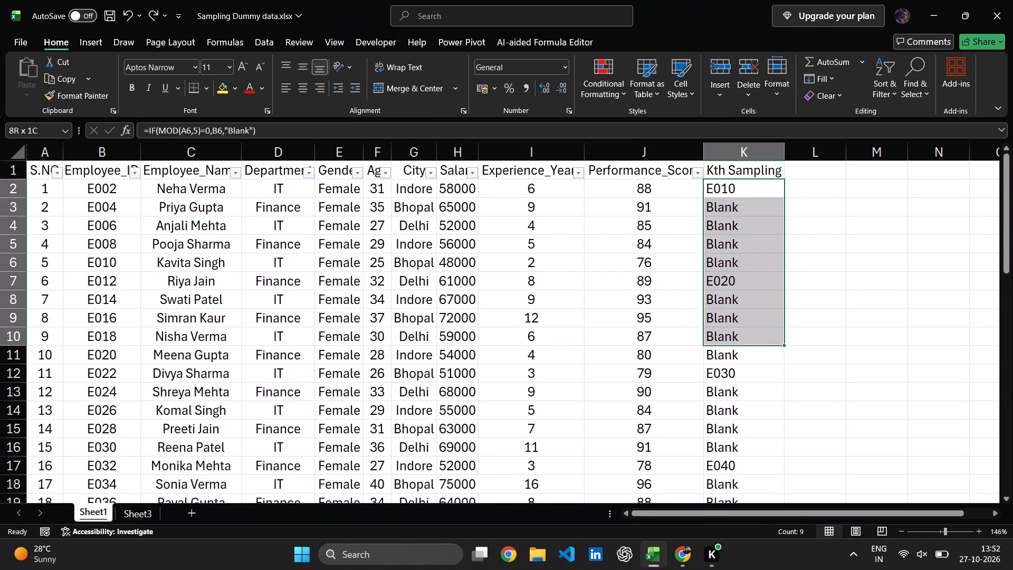
{"action": "key", "text": "shift+Down"}
{"action": "key", "text": "shift+Down"}
{"action": "key", "text": "shift+Down"}
{"action": "key", "text": "shift+Down"}
{"action": "key", "text": "shift+Down"}
{"action": "key", "text": "shift+Down"}
{"action": "key", "text": "shift+Down"}
{"action": "key", "text": "shift+Down"}
{"action": "key", "text": "shift+Down"}
{"action": "key", "text": "shift+Down"}
{"action": "key", "text": "shift+Down"}
{"action": "key", "text": "shift+Down"}
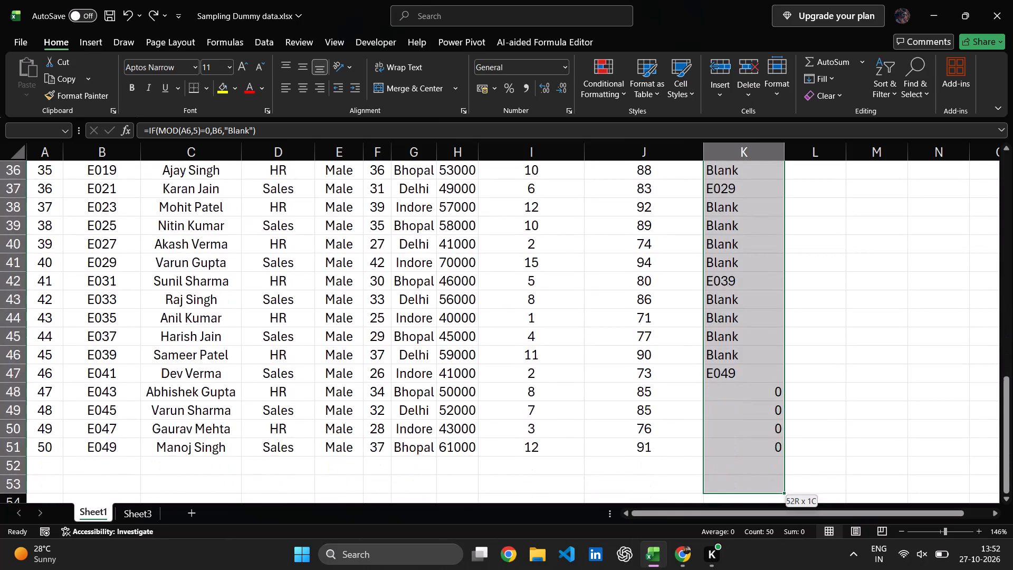
{"action": "key", "text": "shift+Up"}
{"action": "key", "text": "shift+Up"}
{"action": "key", "text": "shift+Up"}
{"action": "key", "text": "shift+Up"}
{"action": "key", "text": "shift+Up"}
{"action": "key", "text": "shift+Up"}
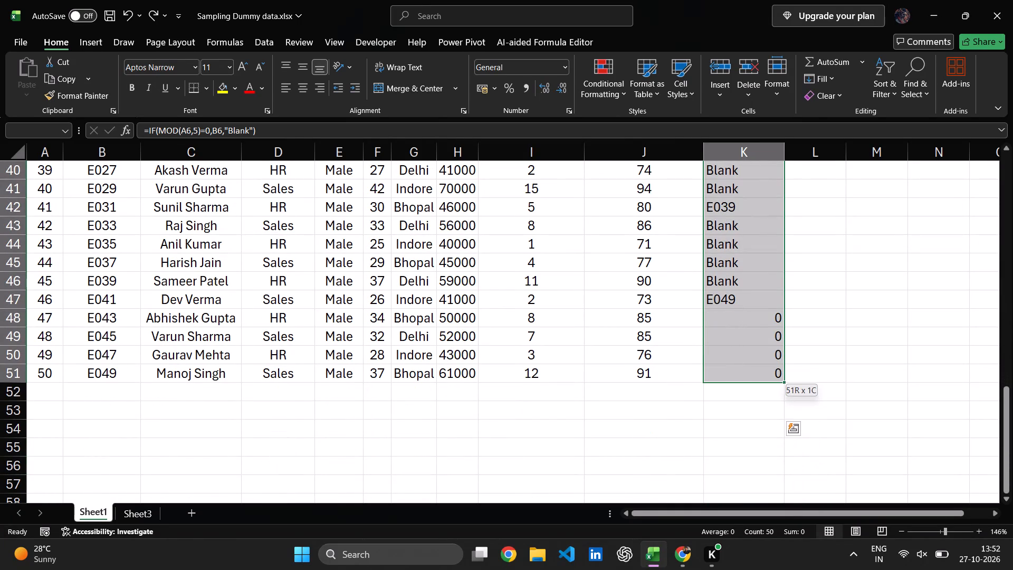
{"action": "key", "text": "ctrl+c"}
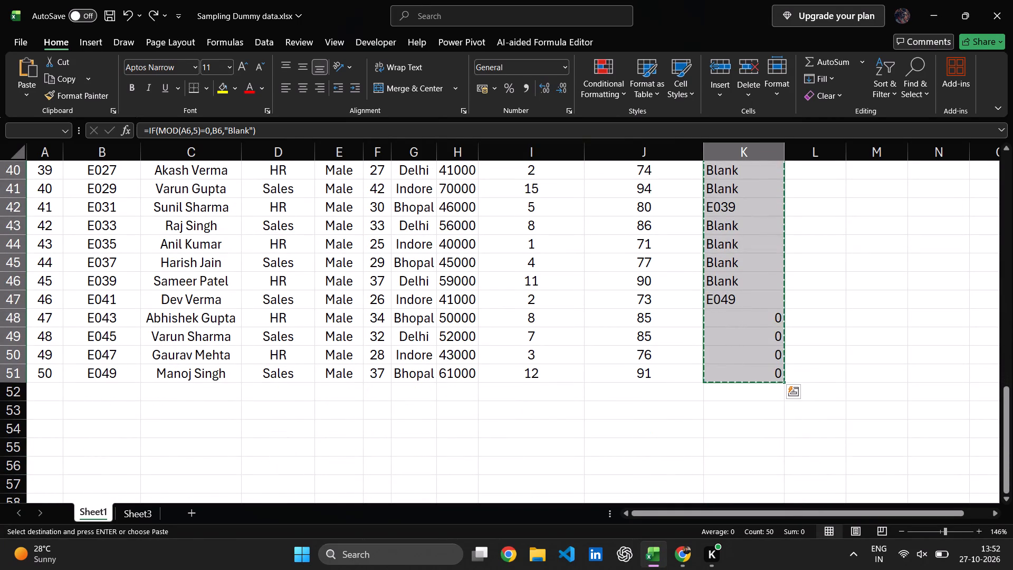
{"action": "left_click", "coordinate": [137, 514]}
{"action": "left_click", "coordinate": [39, 158]}
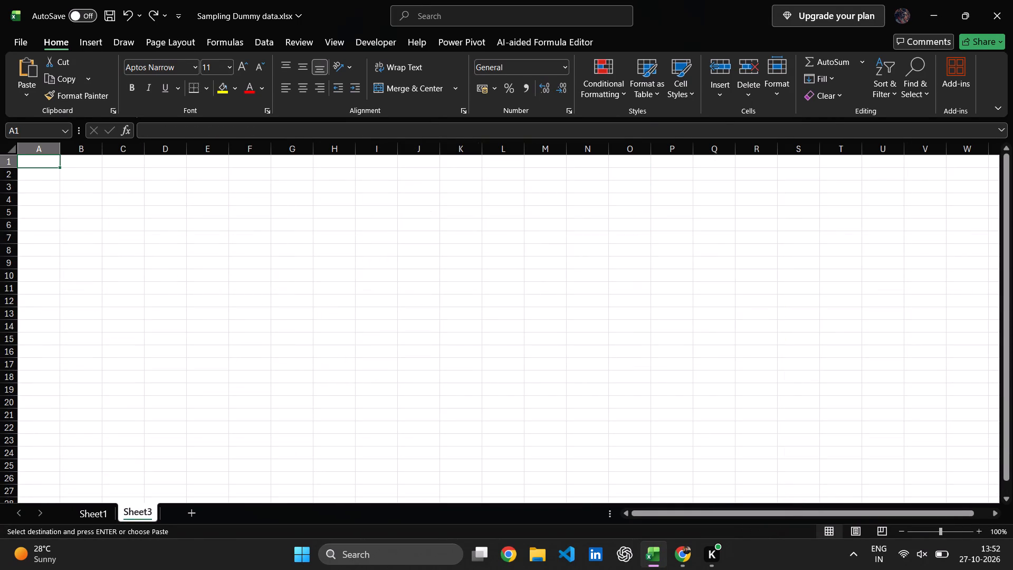
{"action": "right_click", "coordinate": [39, 158]}
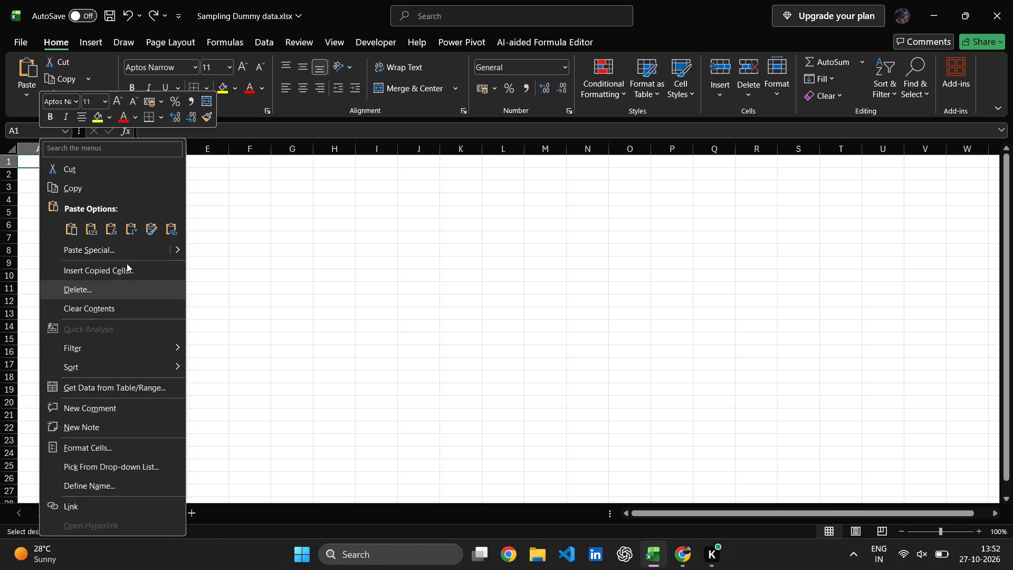
{"action": "left_click", "coordinate": [144, 255]}
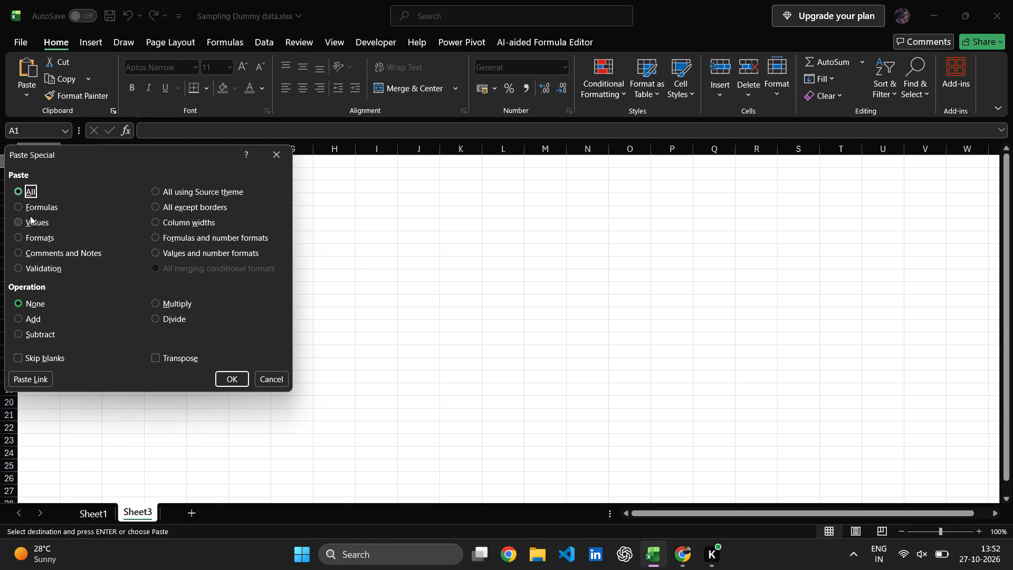
{"action": "left_click", "coordinate": [27, 222]}
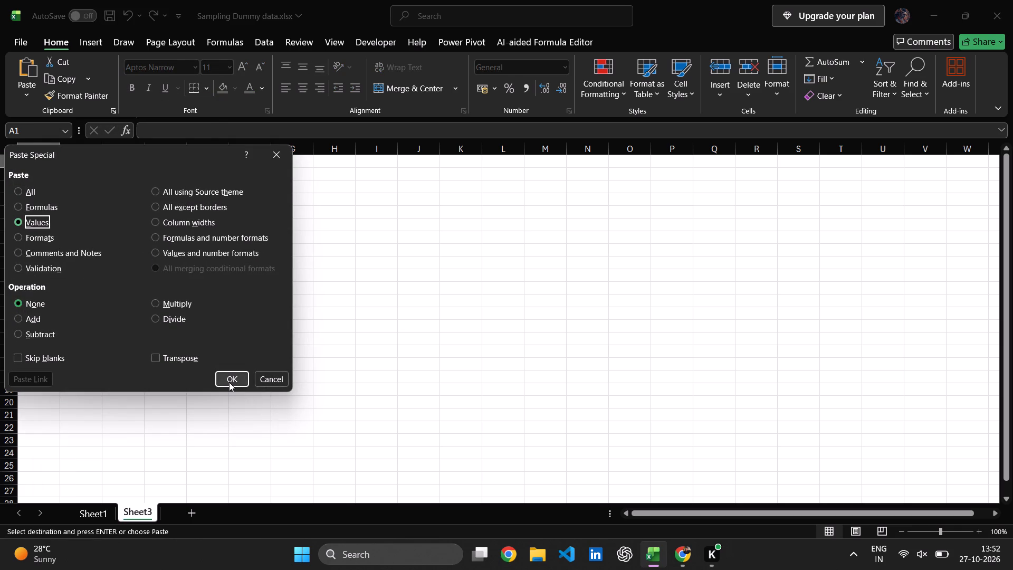
{"action": "left_click", "coordinate": [229, 382]}
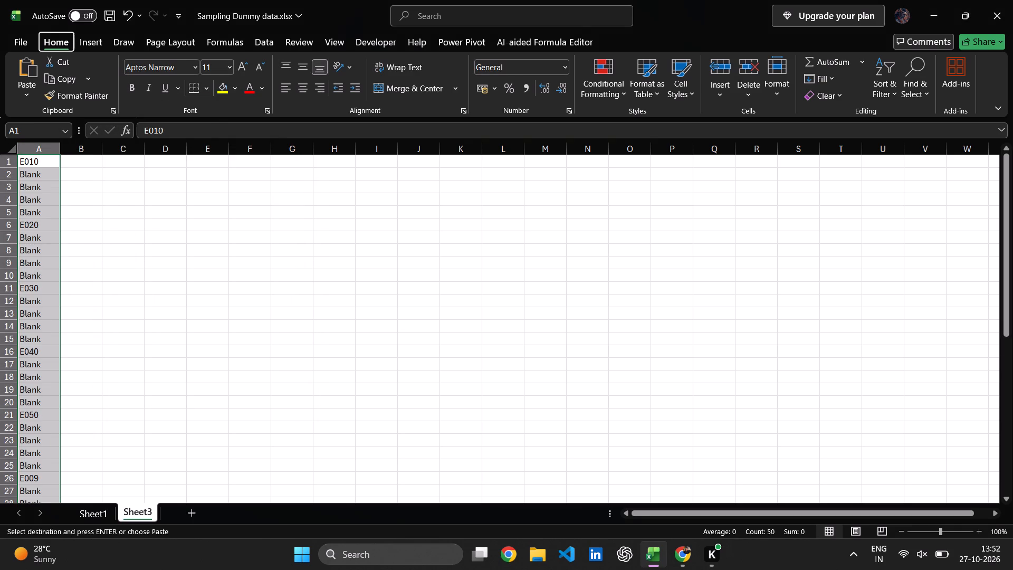
Filter column A of Sheet3 to hide the 0 and Blank entries, leaving the employee IDs.
{"action": "type", "text": "dff"}
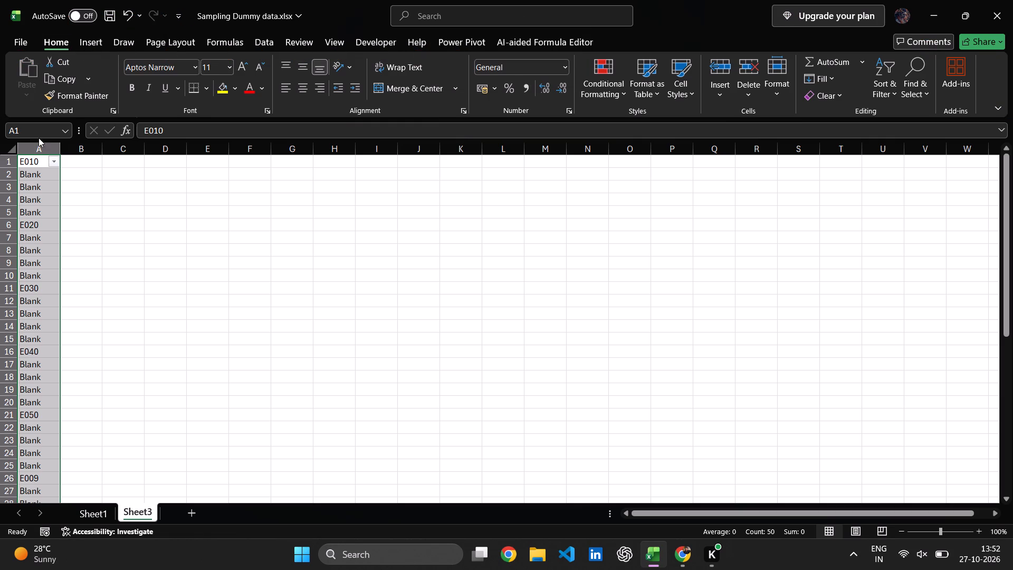
{"action": "left_click", "coordinate": [53, 160]}
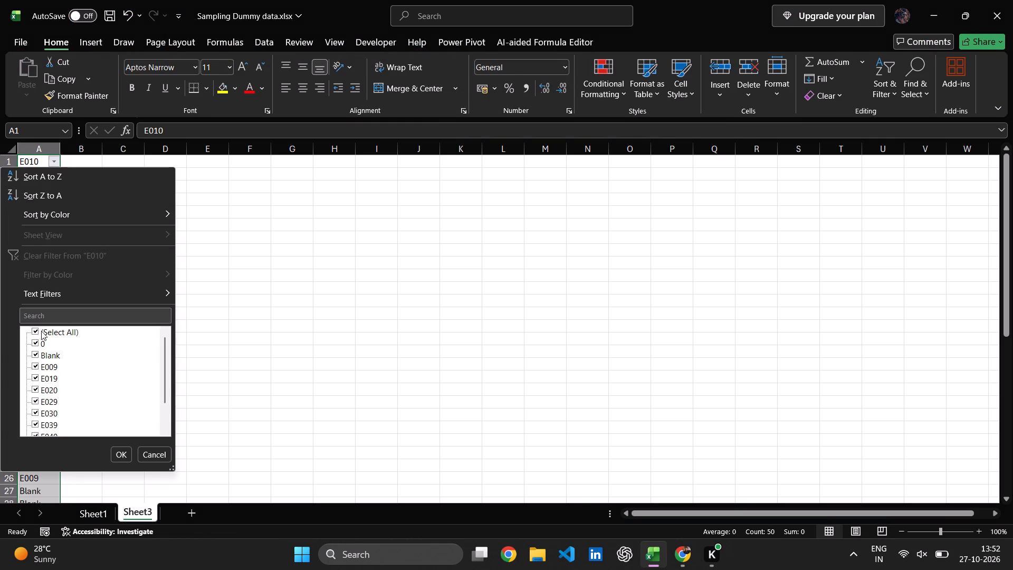
{"action": "left_click", "coordinate": [32, 343]}
{"action": "left_click", "coordinate": [33, 359]}
{"action": "left_click", "coordinate": [118, 454]}
{"action": "left_click", "coordinate": [95, 239]}
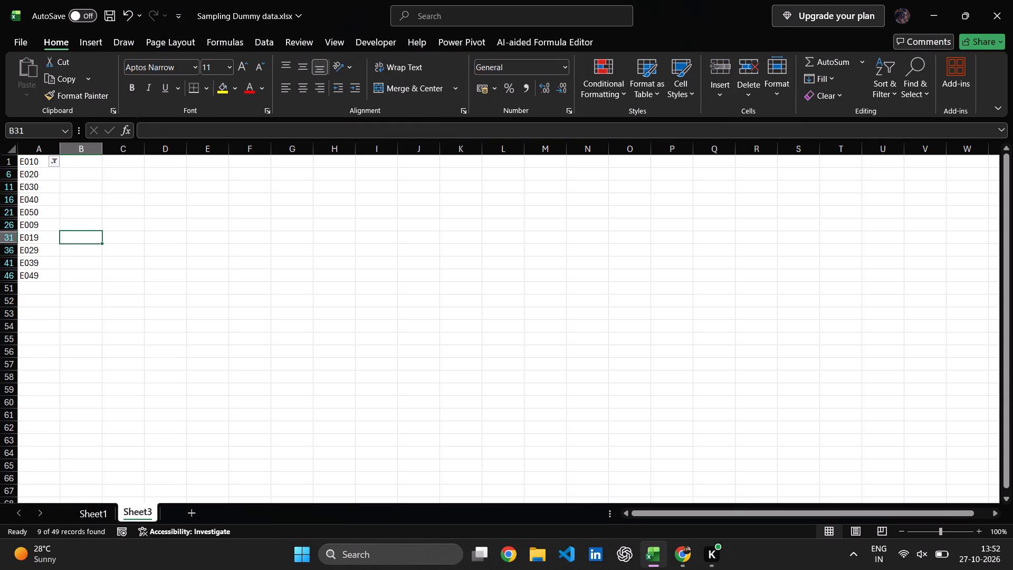
{"action": "left_click", "coordinate": [81, 277]}
{"action": "left_click", "coordinate": [122, 194]}
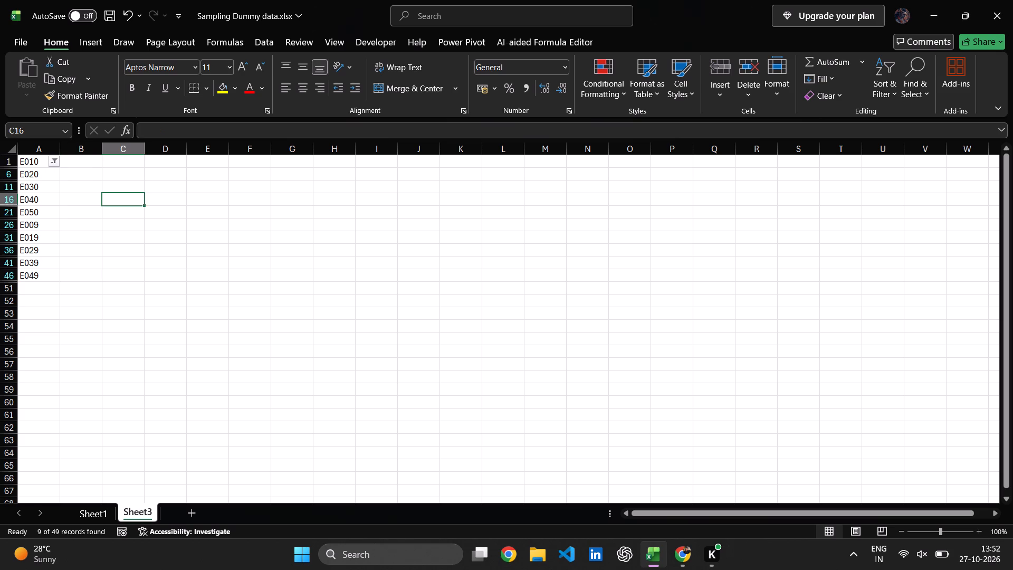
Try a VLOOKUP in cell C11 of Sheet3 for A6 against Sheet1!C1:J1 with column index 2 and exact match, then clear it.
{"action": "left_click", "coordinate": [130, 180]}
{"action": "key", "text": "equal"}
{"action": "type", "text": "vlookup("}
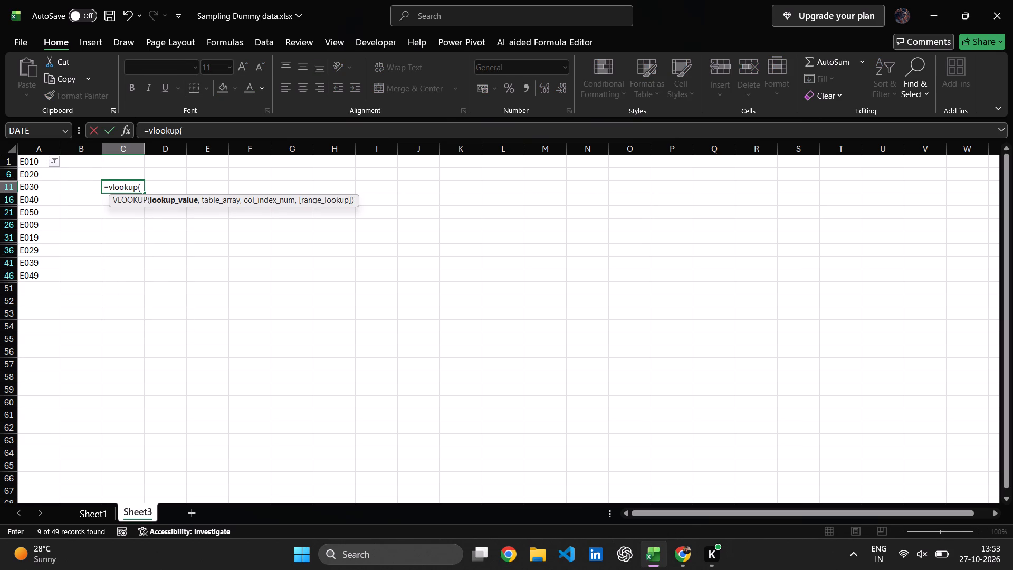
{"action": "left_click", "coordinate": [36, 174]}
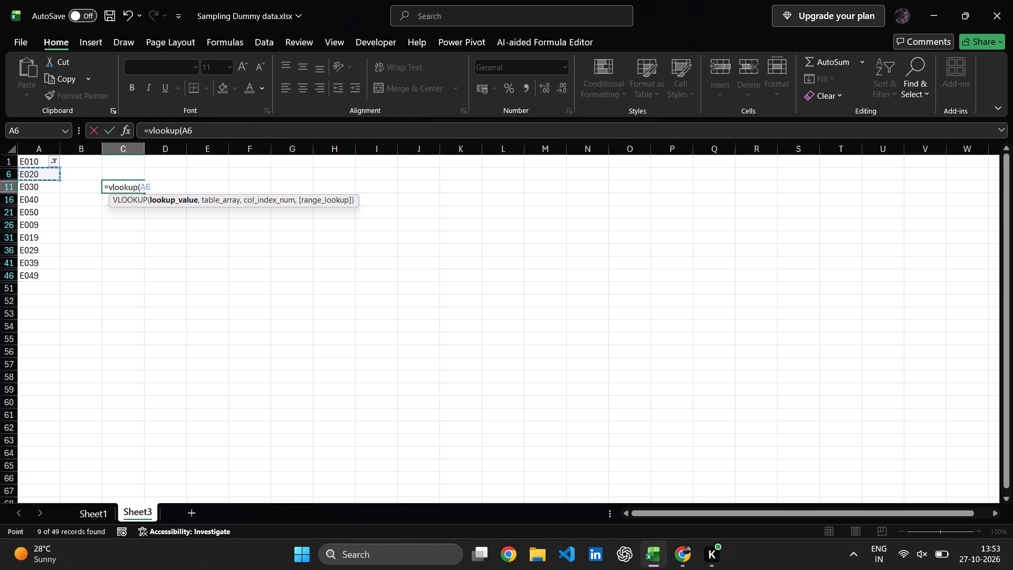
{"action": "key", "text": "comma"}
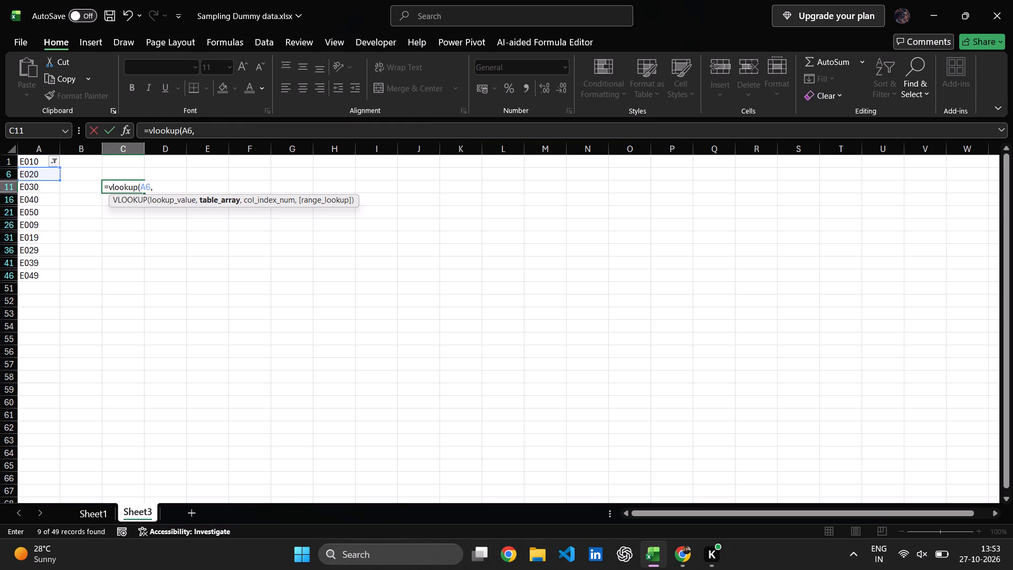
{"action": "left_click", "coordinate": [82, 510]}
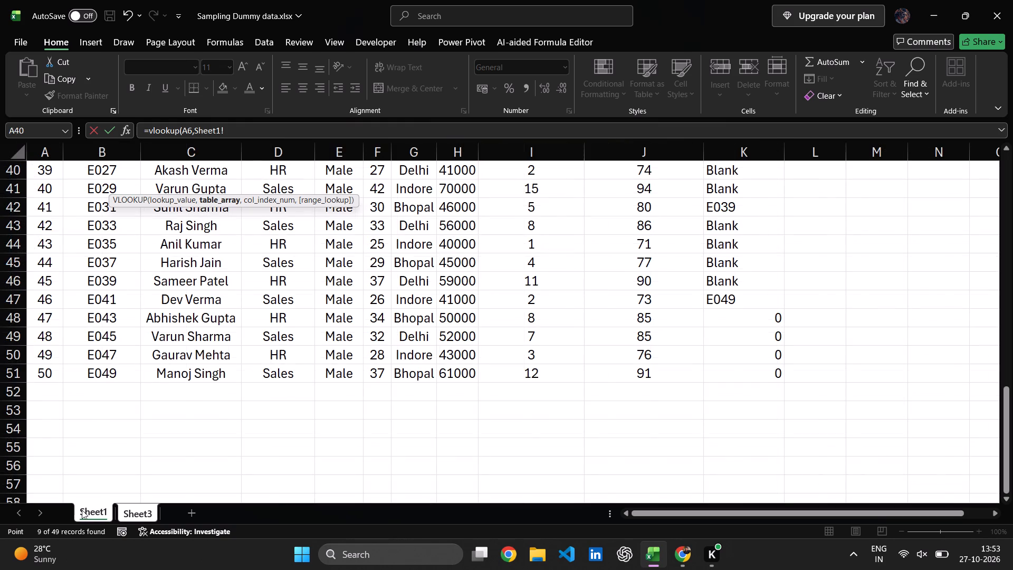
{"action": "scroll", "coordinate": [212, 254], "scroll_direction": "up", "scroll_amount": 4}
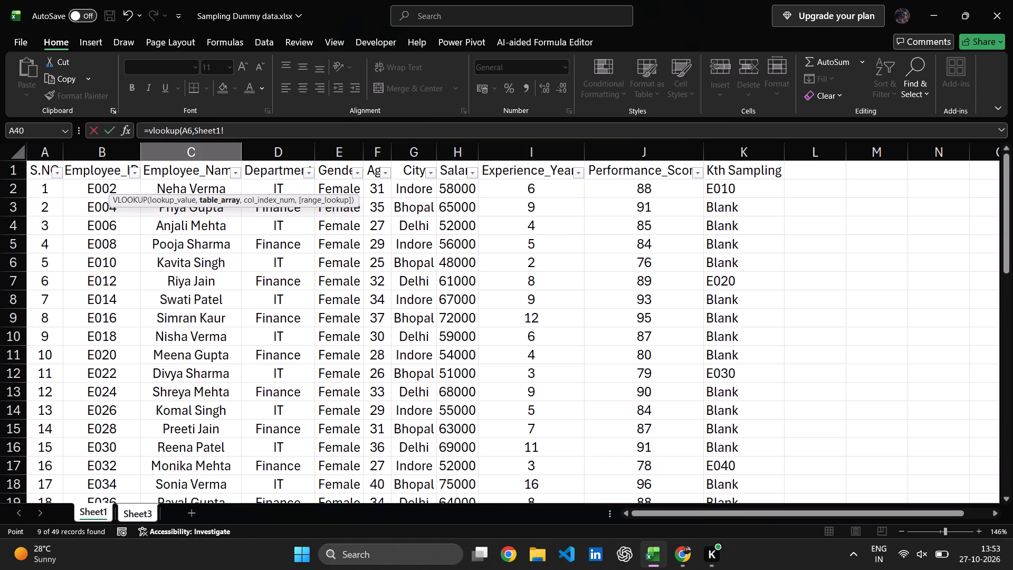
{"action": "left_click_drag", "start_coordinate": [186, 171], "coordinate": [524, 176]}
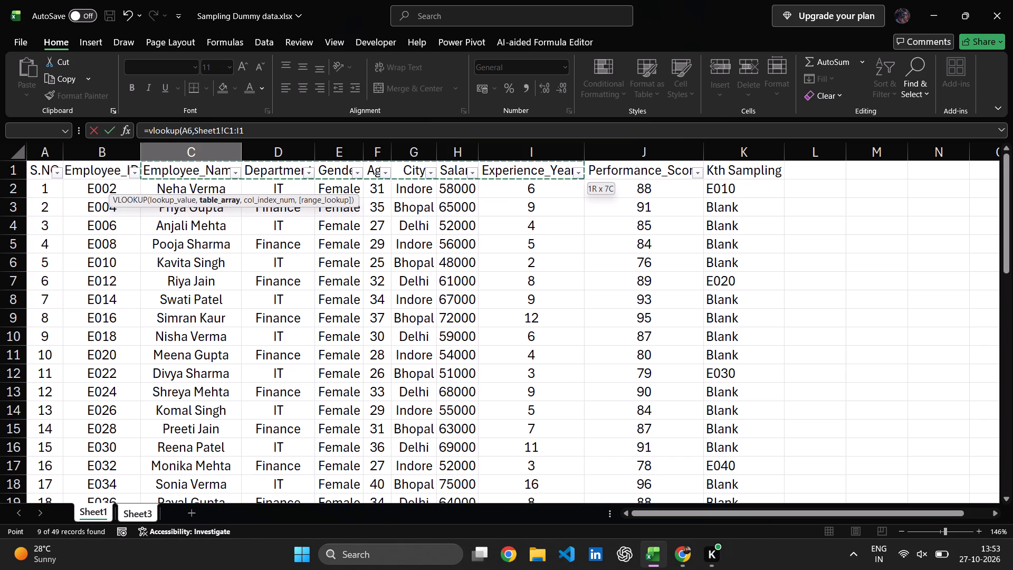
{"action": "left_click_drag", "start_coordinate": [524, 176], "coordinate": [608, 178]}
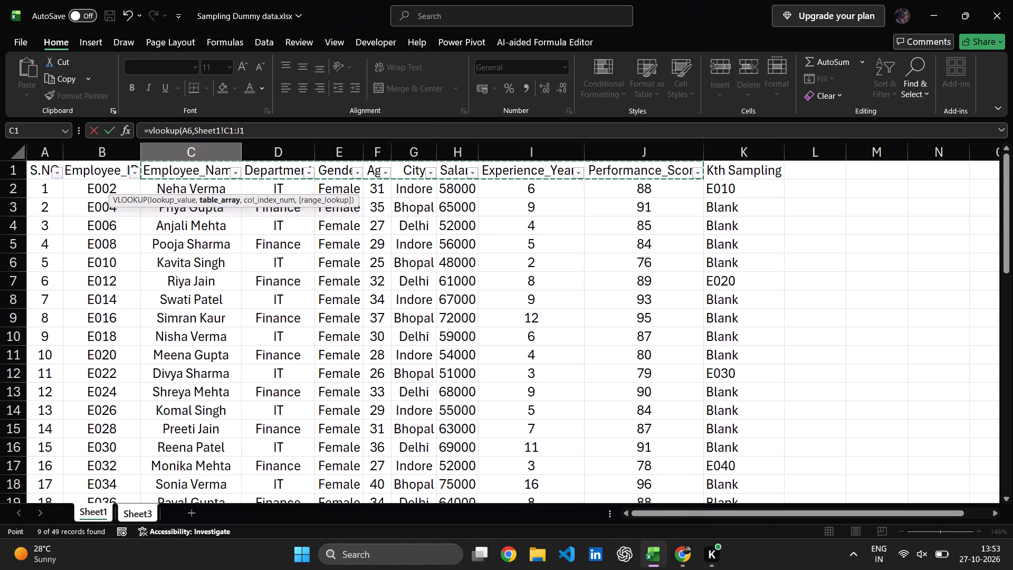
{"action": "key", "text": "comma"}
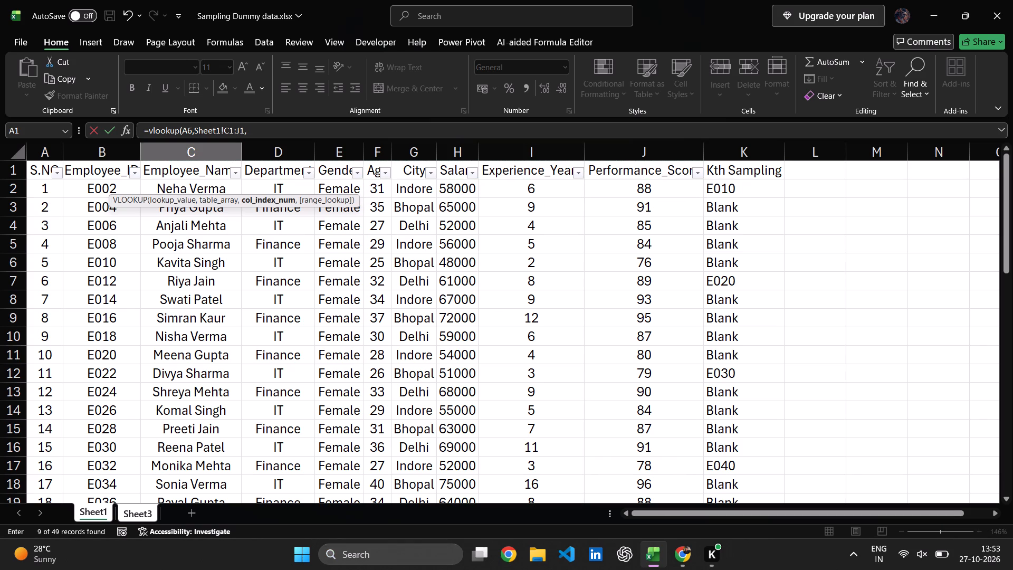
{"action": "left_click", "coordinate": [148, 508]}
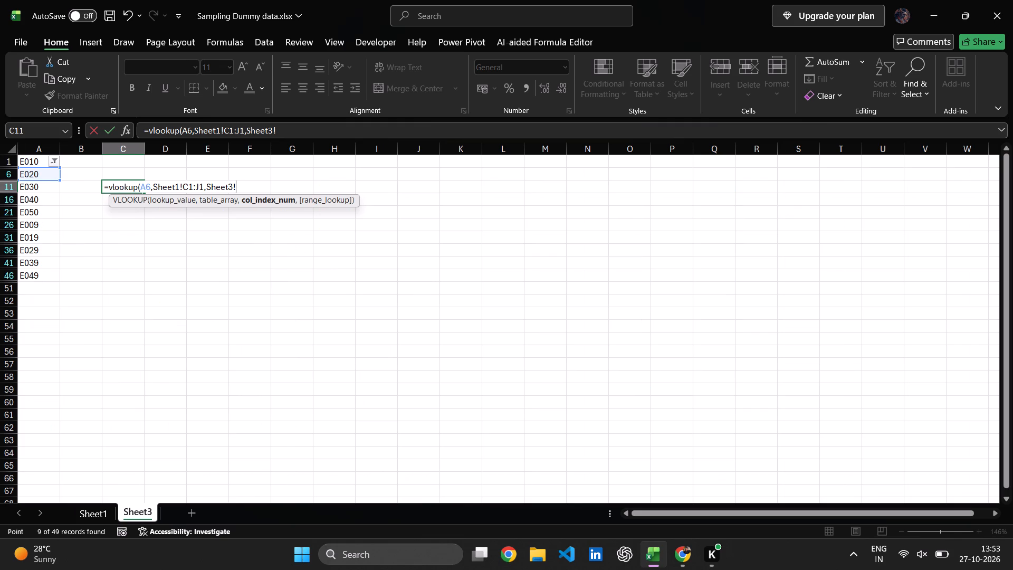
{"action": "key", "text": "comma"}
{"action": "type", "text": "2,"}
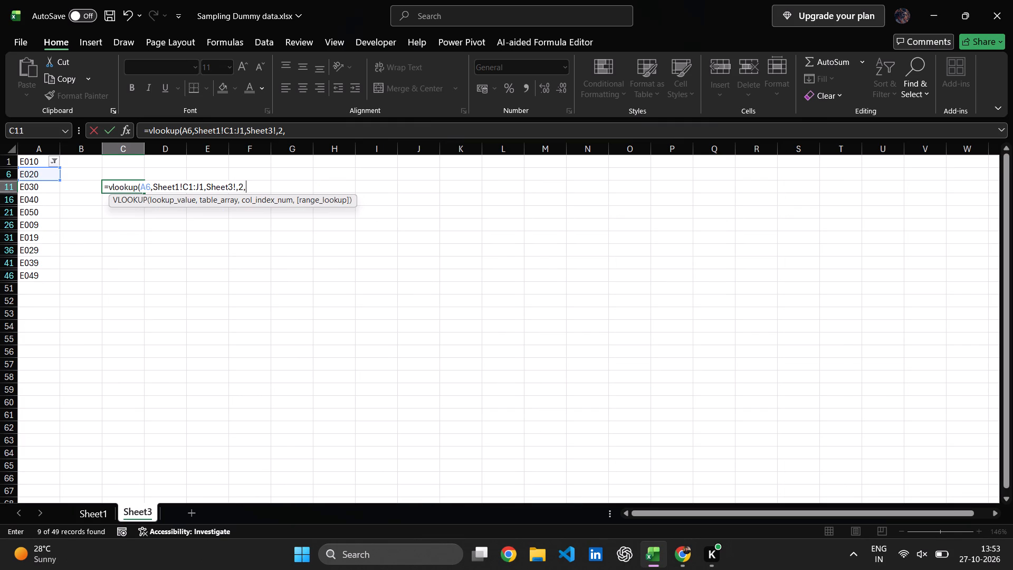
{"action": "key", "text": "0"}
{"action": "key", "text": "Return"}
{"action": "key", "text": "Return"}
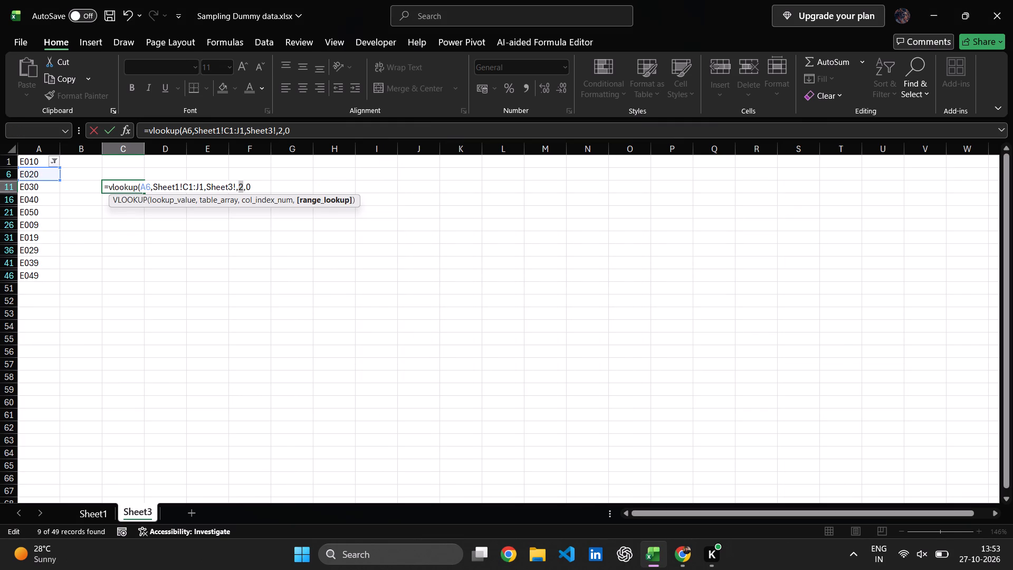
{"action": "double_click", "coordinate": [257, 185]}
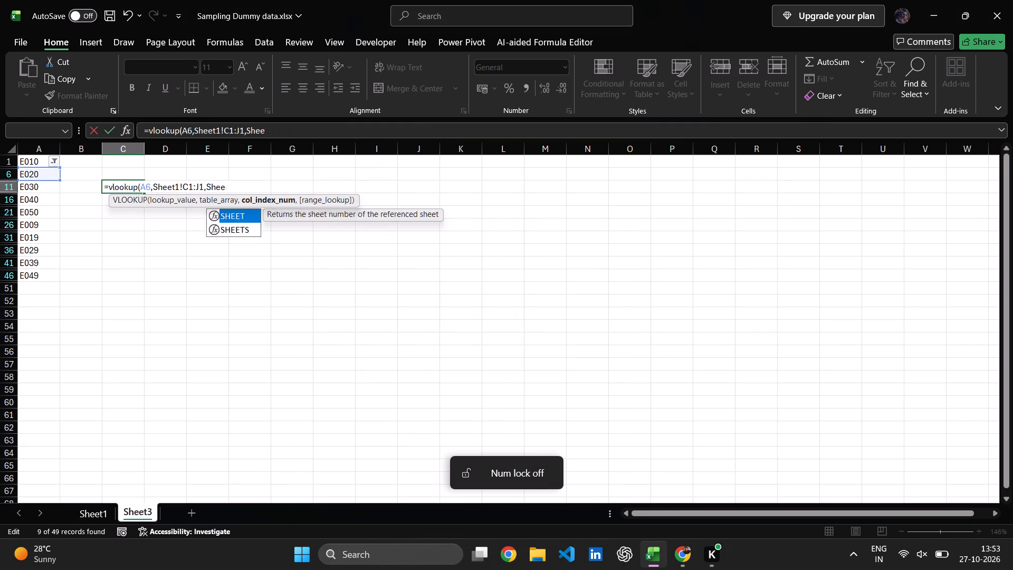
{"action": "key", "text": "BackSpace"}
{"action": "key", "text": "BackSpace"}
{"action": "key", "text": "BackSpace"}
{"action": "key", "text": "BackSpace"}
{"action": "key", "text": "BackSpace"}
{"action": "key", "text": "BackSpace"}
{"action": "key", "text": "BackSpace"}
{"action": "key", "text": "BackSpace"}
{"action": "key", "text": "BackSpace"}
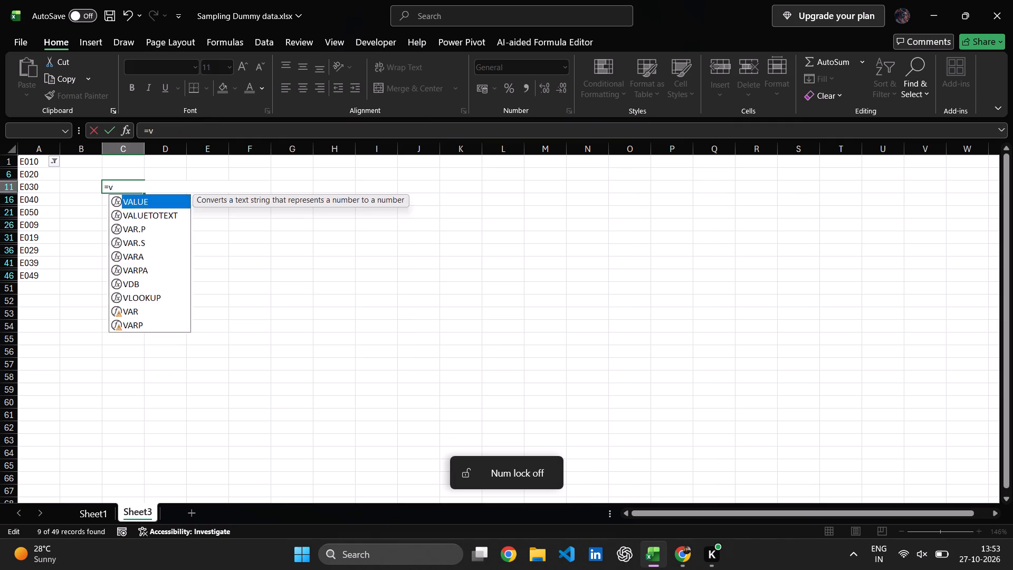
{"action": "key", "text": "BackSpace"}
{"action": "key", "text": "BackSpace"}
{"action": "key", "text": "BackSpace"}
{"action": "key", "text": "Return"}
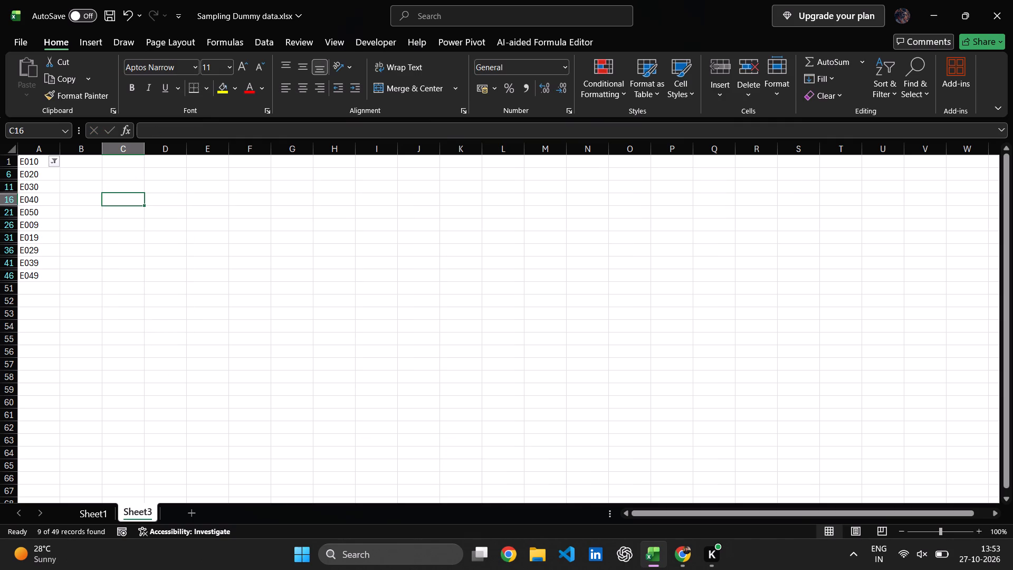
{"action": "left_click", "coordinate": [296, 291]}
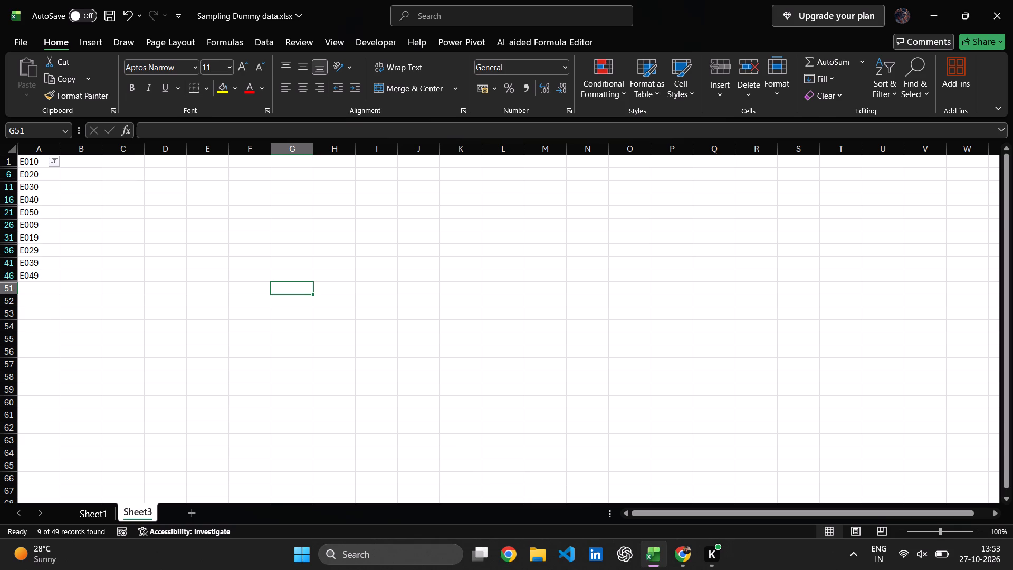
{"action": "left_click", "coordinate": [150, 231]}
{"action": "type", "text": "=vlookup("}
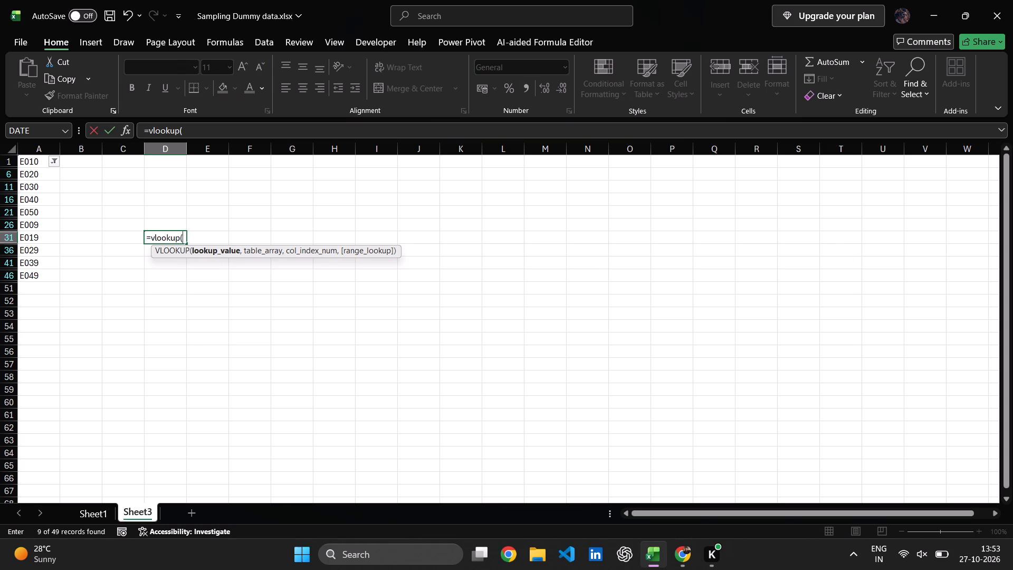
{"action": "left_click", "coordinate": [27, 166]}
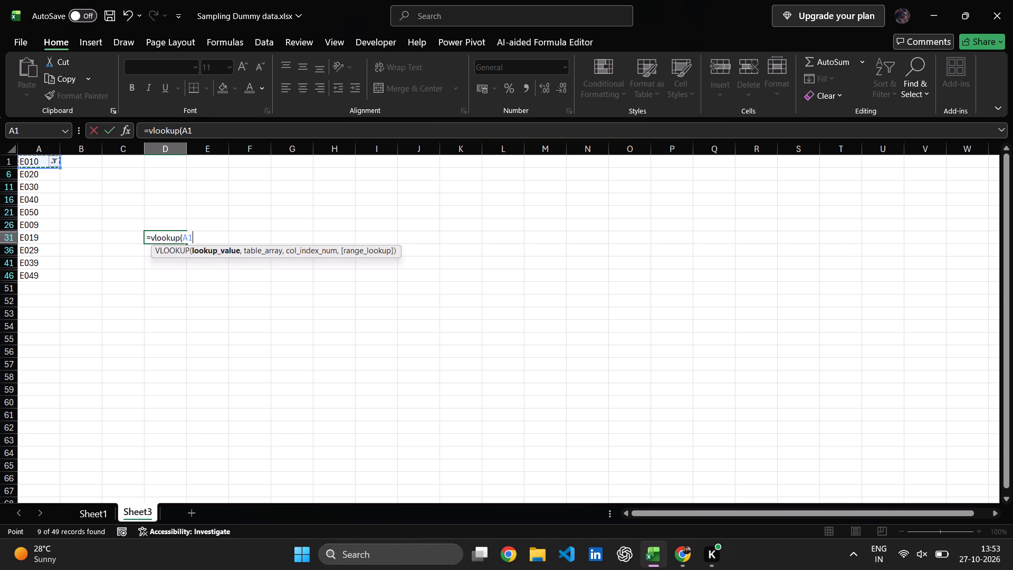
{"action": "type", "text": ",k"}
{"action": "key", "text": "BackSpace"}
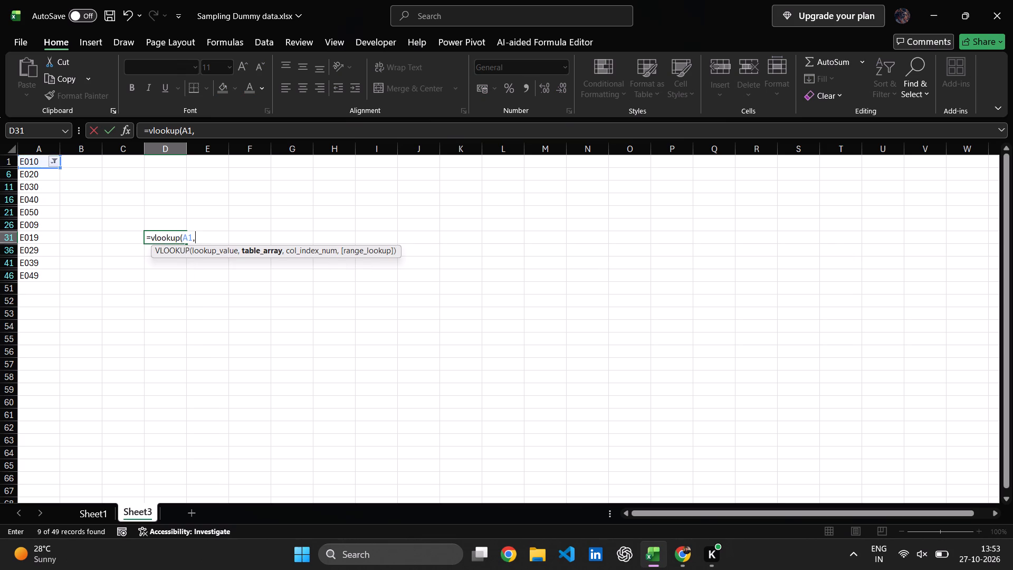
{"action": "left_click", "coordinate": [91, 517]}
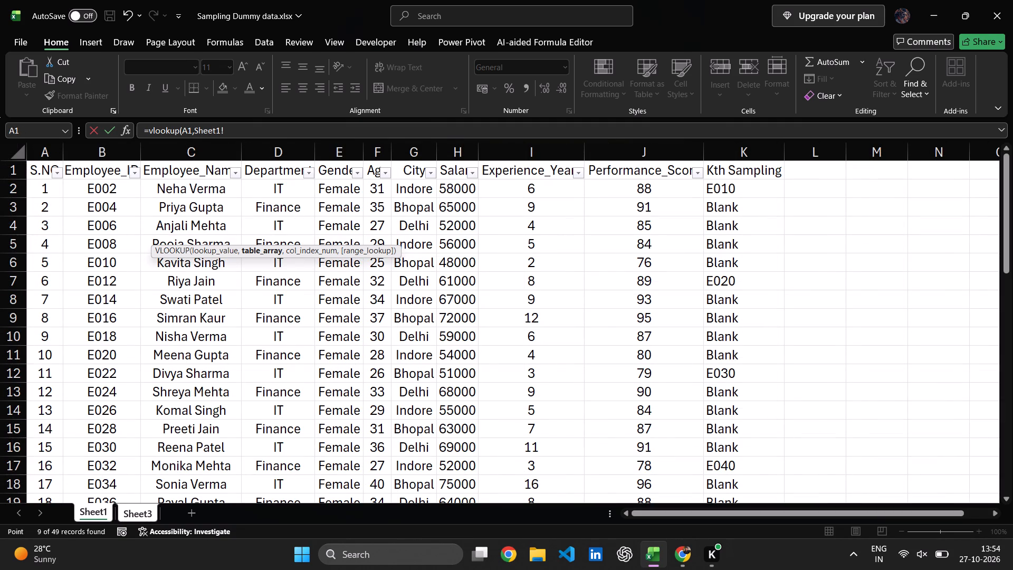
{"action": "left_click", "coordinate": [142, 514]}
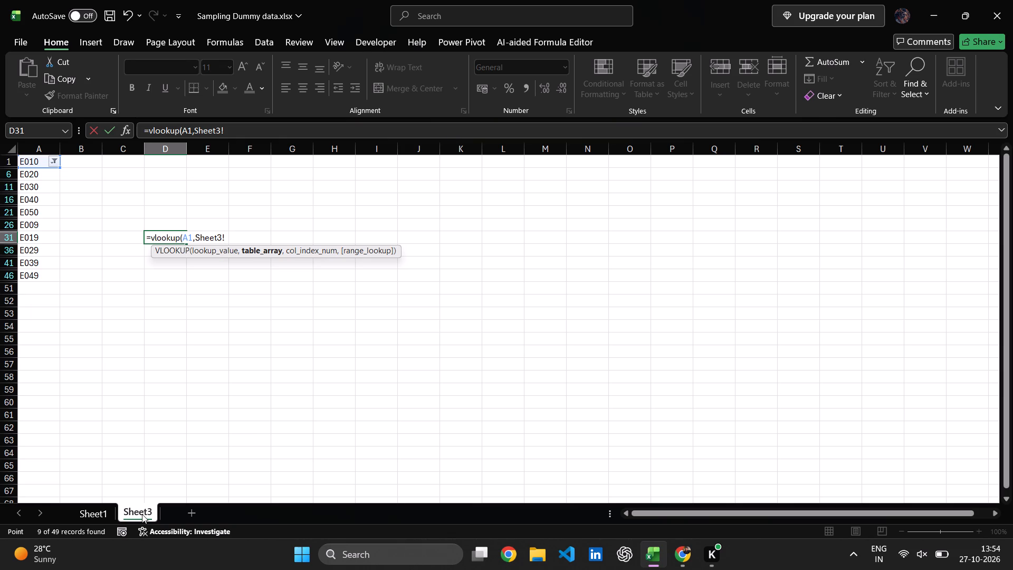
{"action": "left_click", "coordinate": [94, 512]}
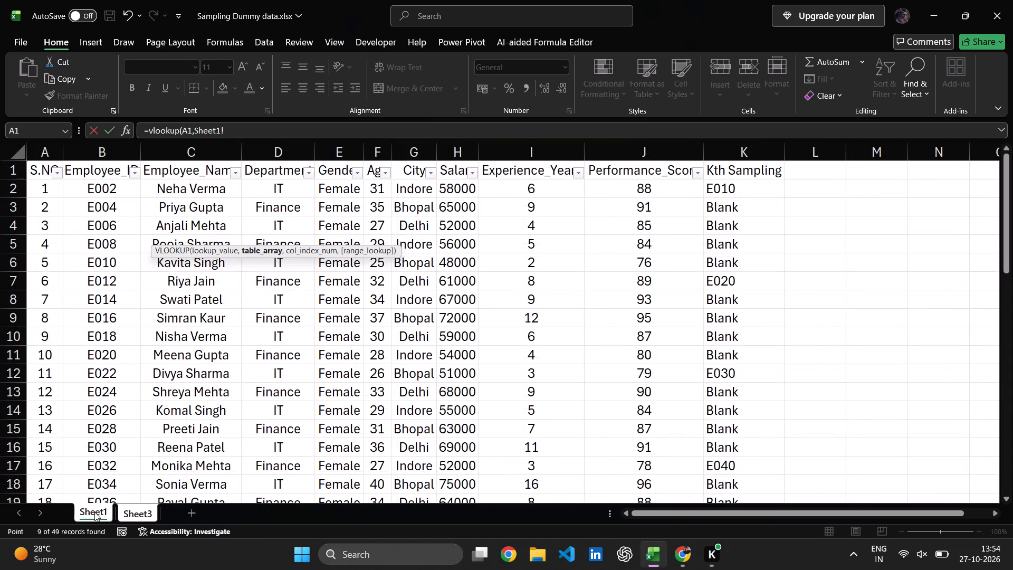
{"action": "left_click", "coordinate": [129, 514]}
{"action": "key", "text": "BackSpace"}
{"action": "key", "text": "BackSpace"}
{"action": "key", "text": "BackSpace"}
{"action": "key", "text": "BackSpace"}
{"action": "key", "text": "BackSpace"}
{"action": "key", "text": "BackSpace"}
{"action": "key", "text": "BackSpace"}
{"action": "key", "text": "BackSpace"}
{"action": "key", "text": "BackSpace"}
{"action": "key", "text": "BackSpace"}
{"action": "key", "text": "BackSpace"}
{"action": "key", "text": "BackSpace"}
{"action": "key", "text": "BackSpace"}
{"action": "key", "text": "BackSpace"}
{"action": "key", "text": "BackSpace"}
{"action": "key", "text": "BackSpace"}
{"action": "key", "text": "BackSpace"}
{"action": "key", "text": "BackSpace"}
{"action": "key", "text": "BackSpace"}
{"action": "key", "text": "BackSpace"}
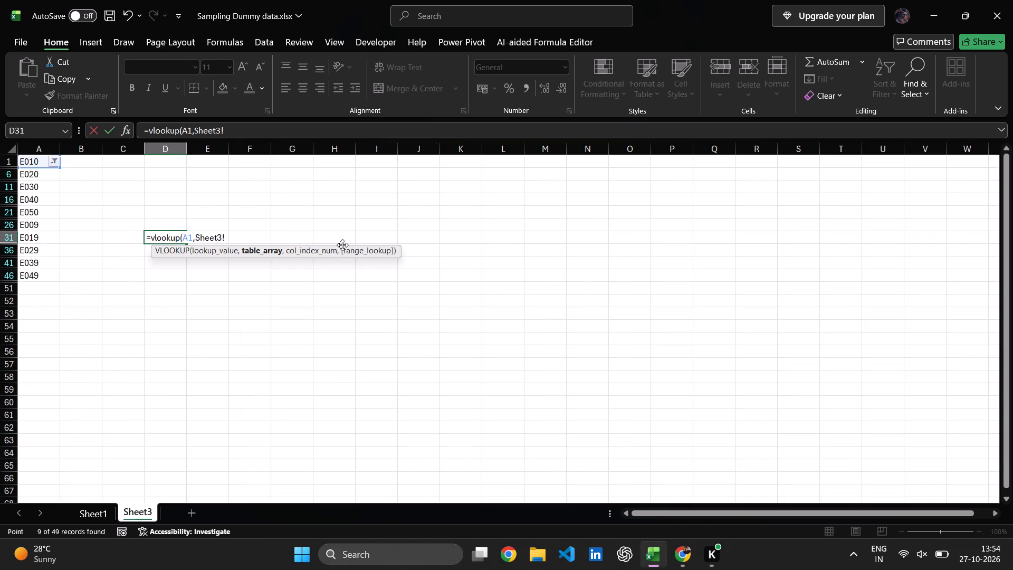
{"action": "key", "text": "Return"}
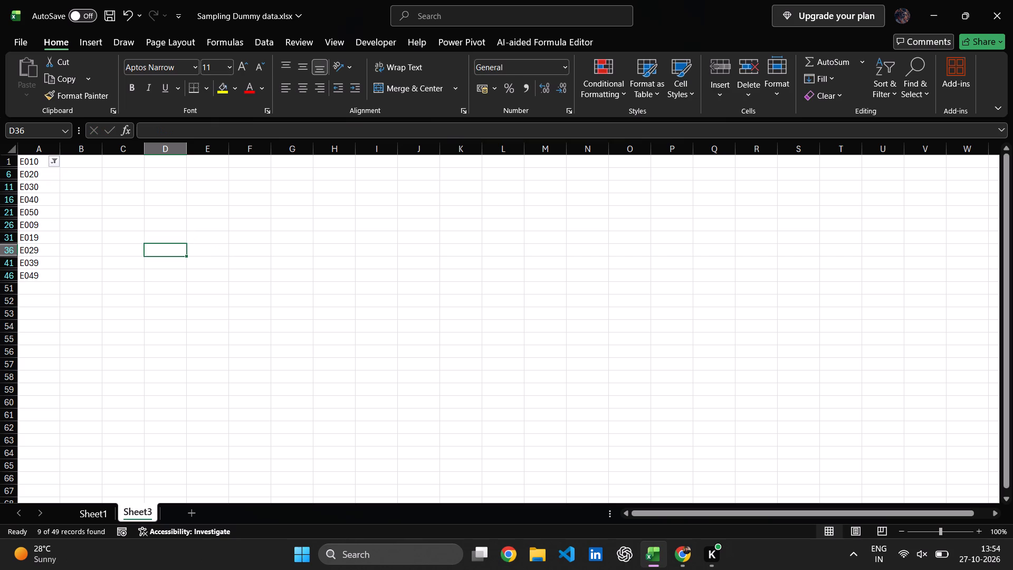
Add a new blank worksheet after Sheet3.
{"action": "left_click", "coordinate": [194, 522]}
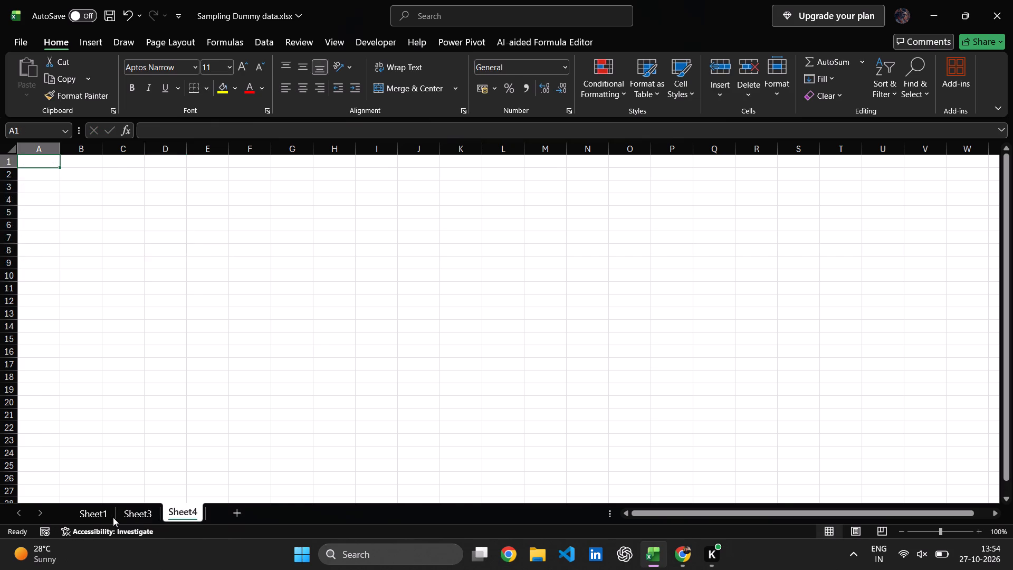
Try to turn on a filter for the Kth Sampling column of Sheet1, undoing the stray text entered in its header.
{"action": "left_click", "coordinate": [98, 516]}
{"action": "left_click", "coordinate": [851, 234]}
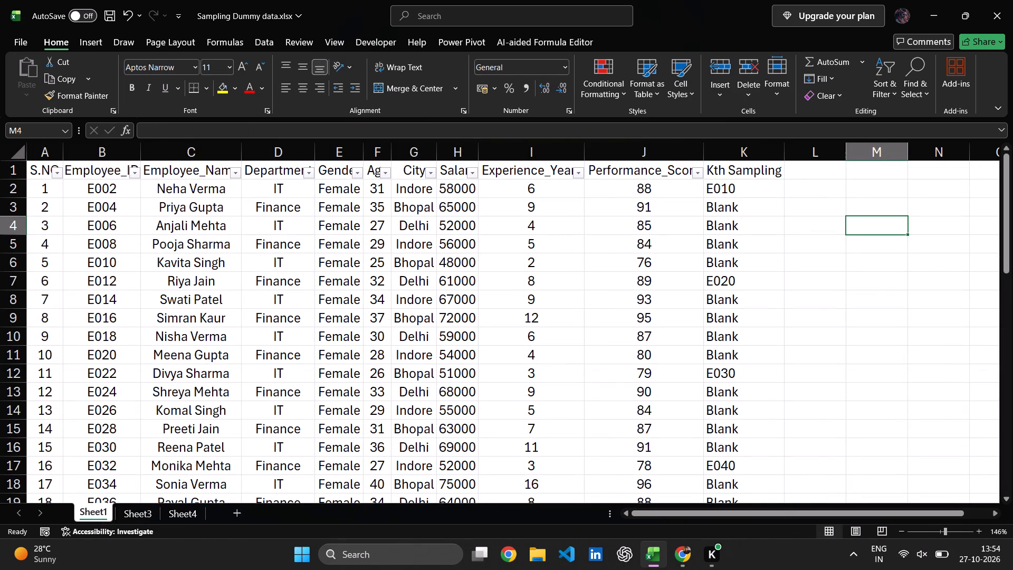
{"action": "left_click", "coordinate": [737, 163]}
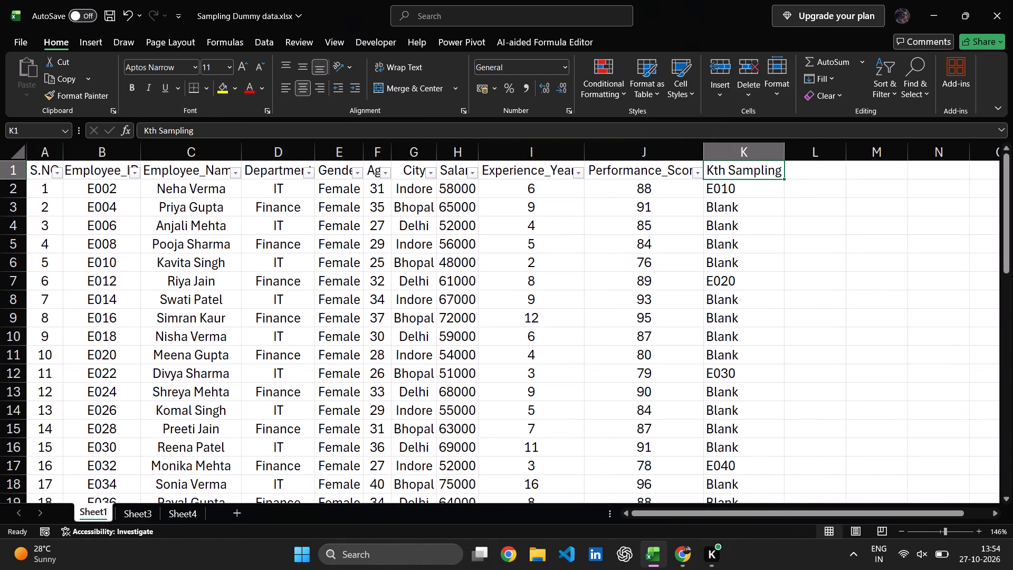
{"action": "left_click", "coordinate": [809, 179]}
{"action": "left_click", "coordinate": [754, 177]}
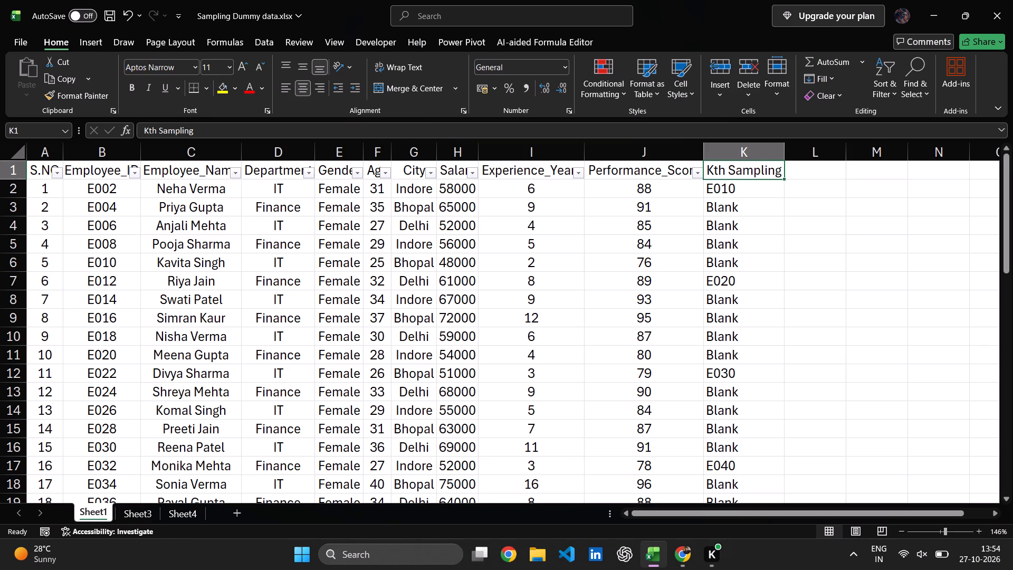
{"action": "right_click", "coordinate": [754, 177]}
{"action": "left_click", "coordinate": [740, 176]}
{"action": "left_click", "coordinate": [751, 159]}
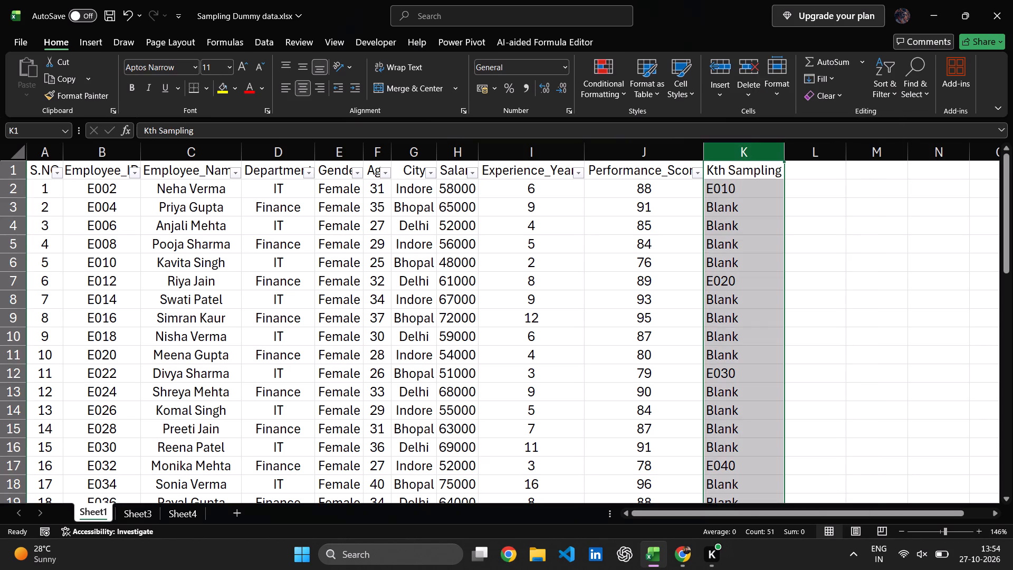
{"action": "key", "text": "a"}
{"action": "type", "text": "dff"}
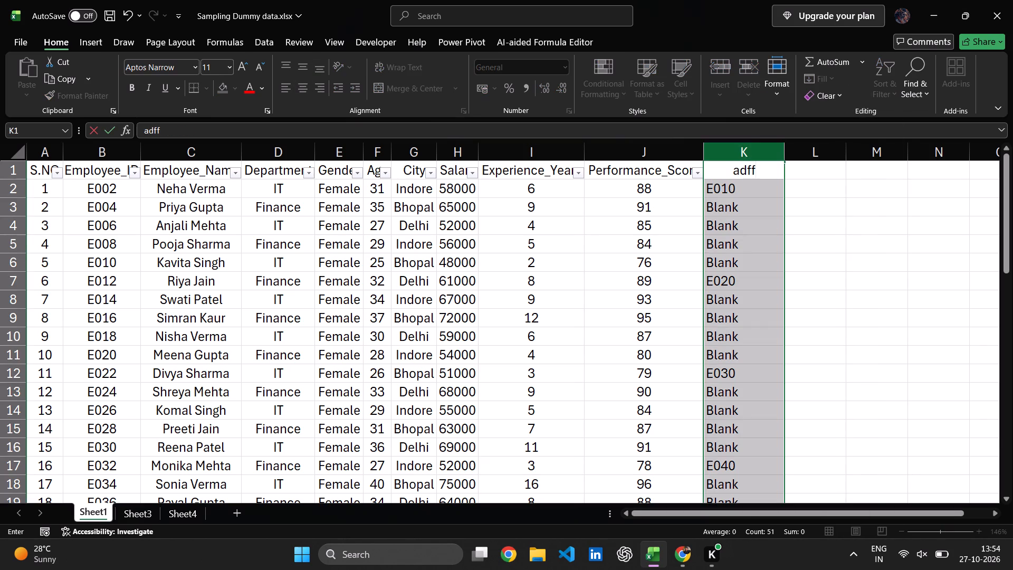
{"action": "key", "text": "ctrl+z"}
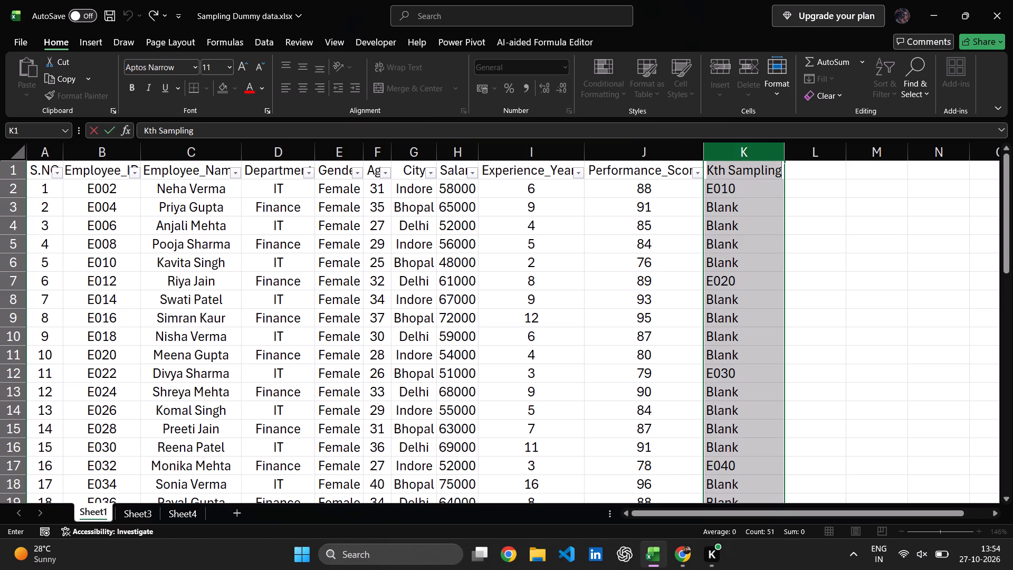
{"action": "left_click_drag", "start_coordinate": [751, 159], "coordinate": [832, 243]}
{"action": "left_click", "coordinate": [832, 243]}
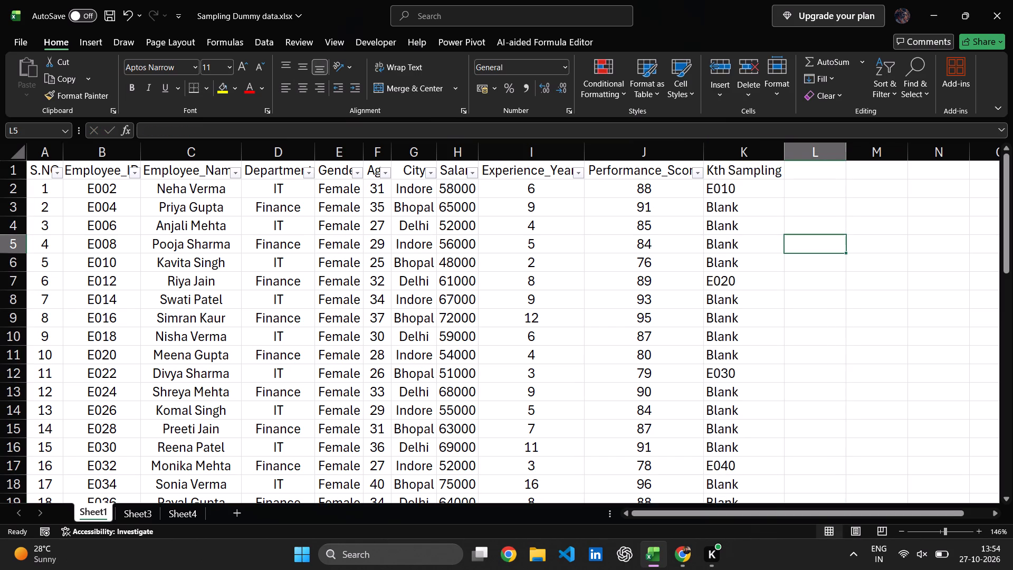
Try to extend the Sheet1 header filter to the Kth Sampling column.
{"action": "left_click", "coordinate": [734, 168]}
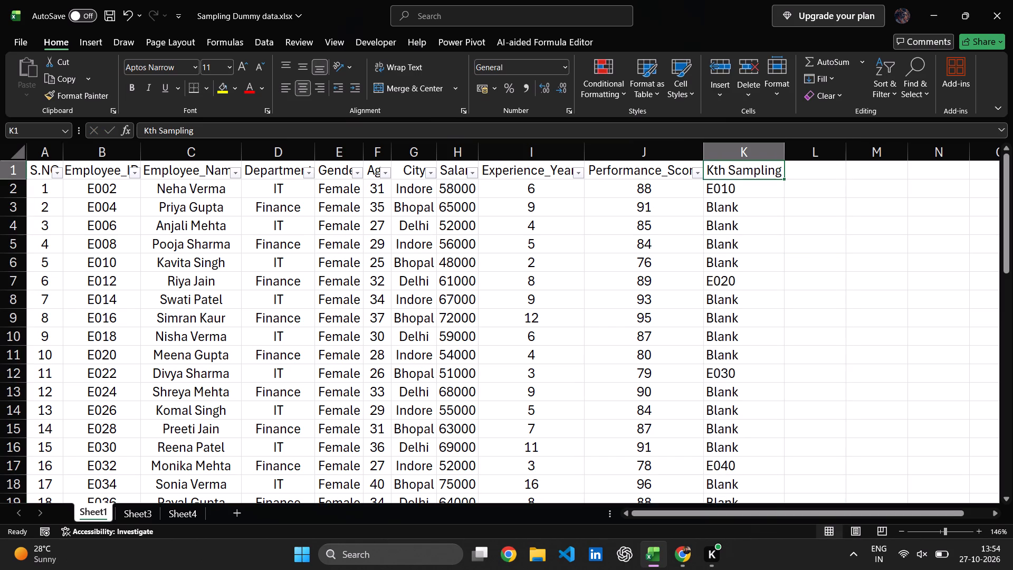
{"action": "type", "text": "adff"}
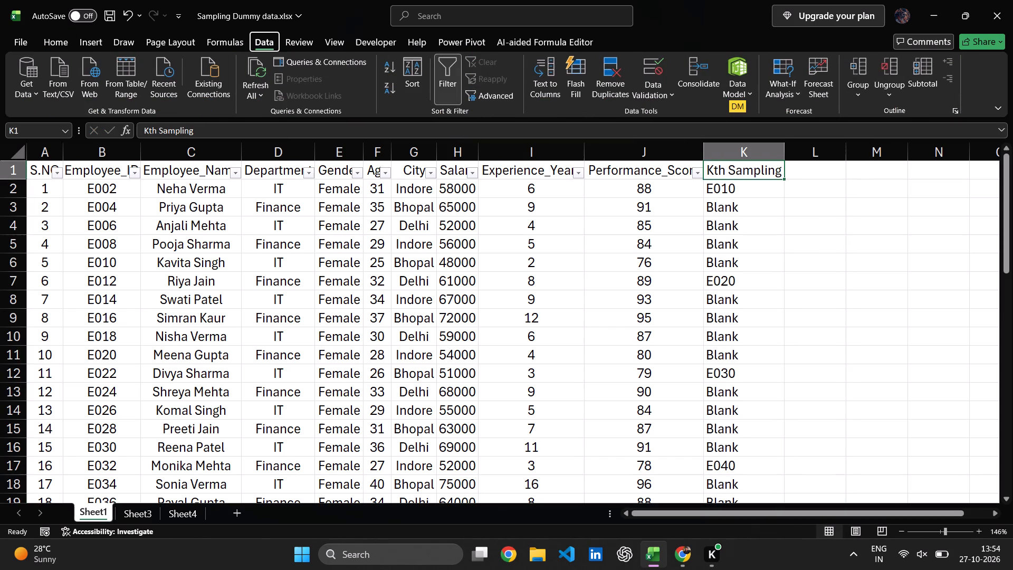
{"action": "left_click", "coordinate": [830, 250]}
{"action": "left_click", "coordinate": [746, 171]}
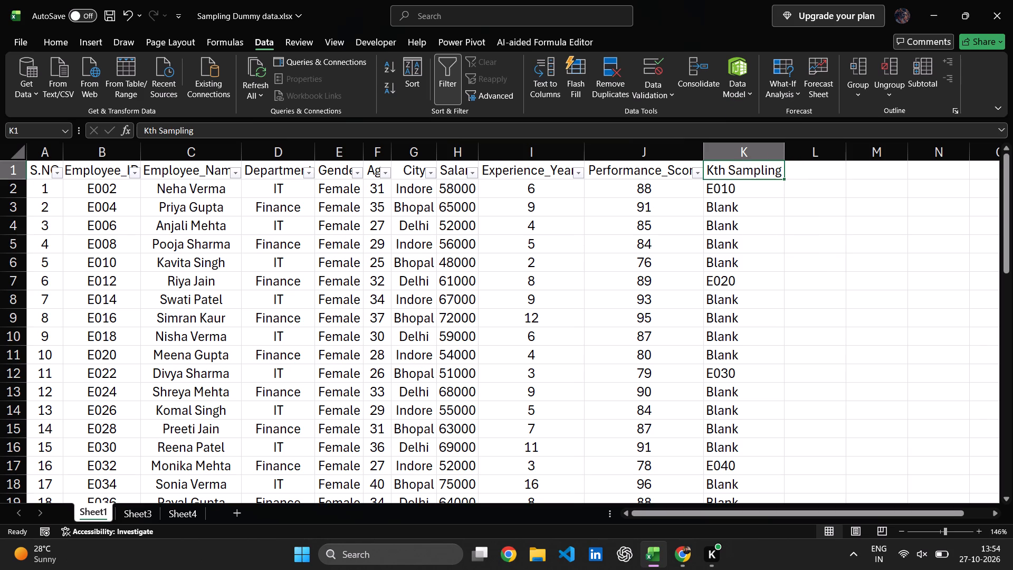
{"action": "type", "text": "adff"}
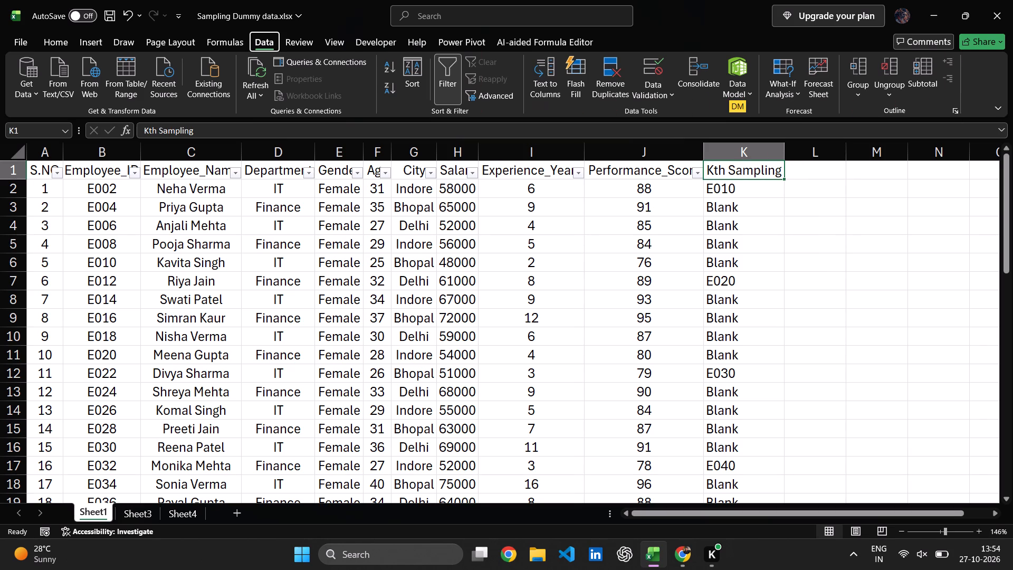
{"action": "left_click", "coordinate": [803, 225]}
Turn the Sheet1 header filter off and back on so that it includes the Kth Sampling column.
{"action": "left_click", "coordinate": [737, 177]}
{"action": "type", "text": "dff"}
{"action": "left_click", "coordinate": [929, 288]}
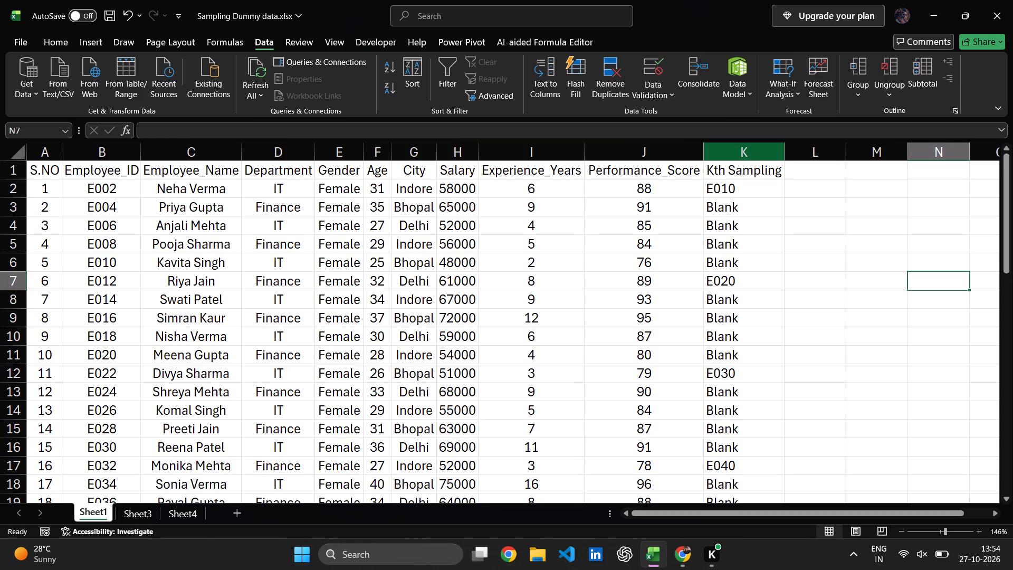
{"action": "left_click", "coordinate": [740, 178]}
{"action": "type", "text": "dff"}
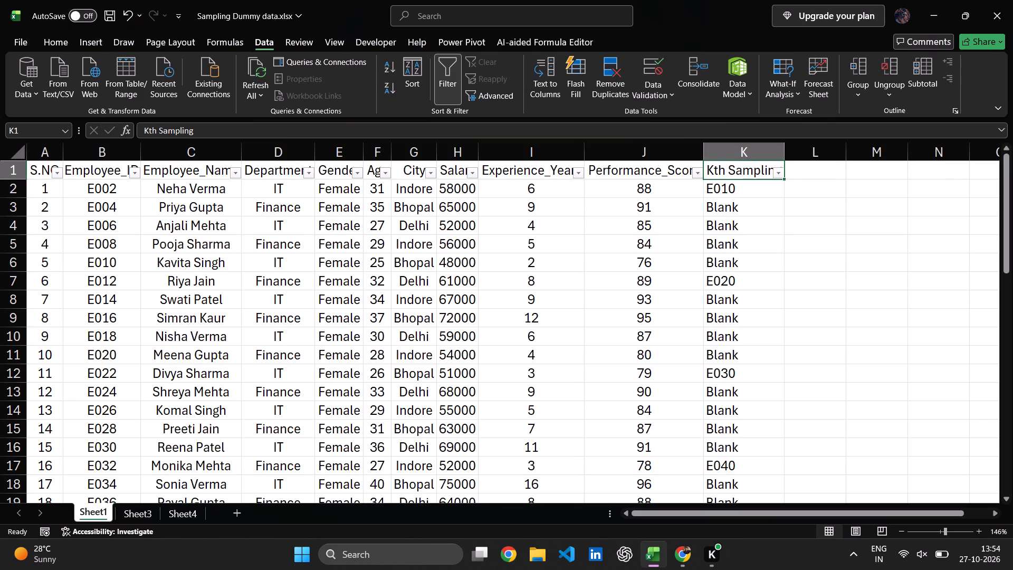
{"action": "left_click", "coordinate": [881, 259]}
Filter the Kth Sampling column of Sheet1 to exclude the 0 and Blank entries.
{"action": "left_click", "coordinate": [776, 174]}
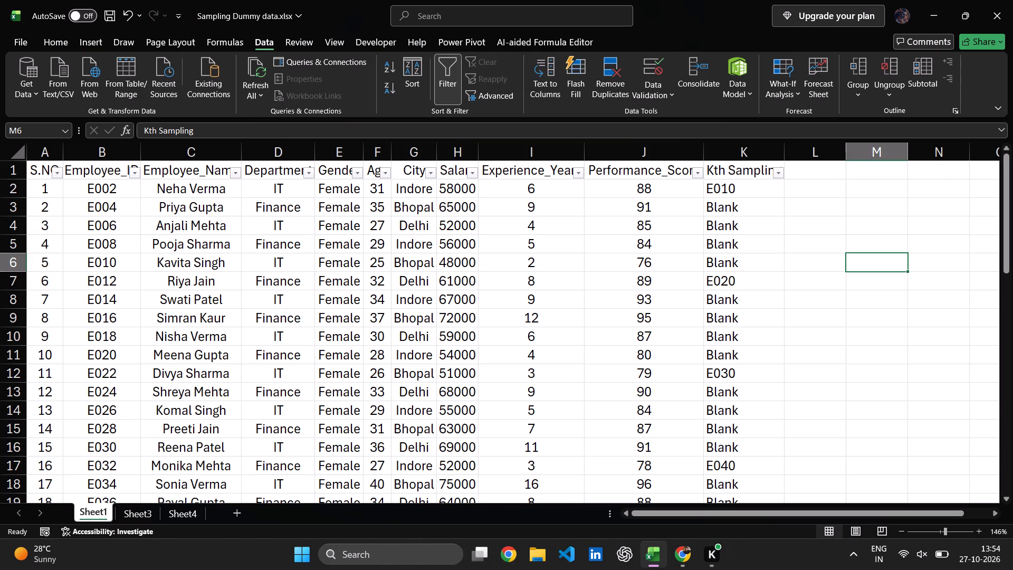
{"action": "left_click", "coordinate": [646, 358]}
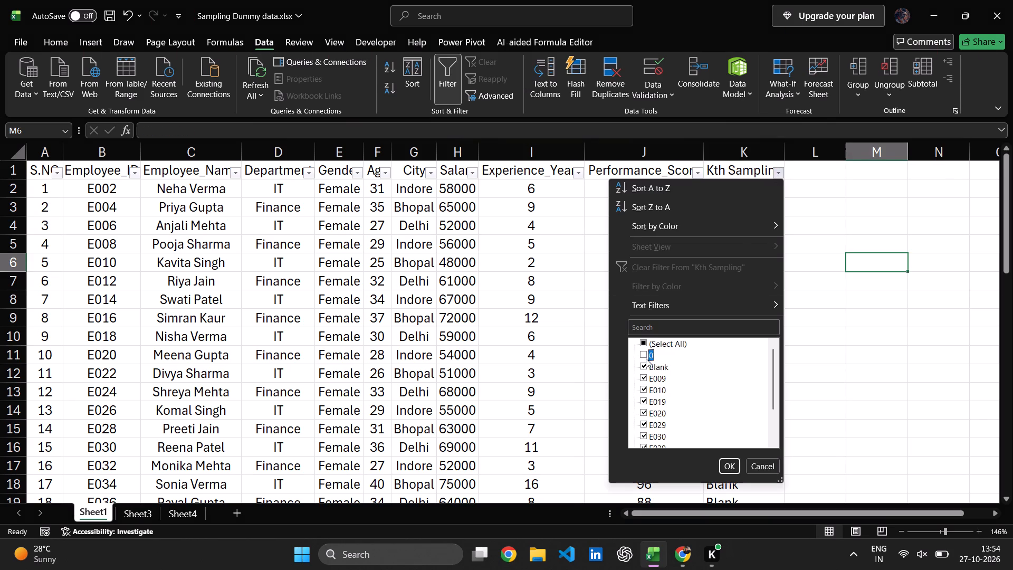
{"action": "left_click", "coordinate": [643, 365]}
{"action": "left_click", "coordinate": [726, 463]}
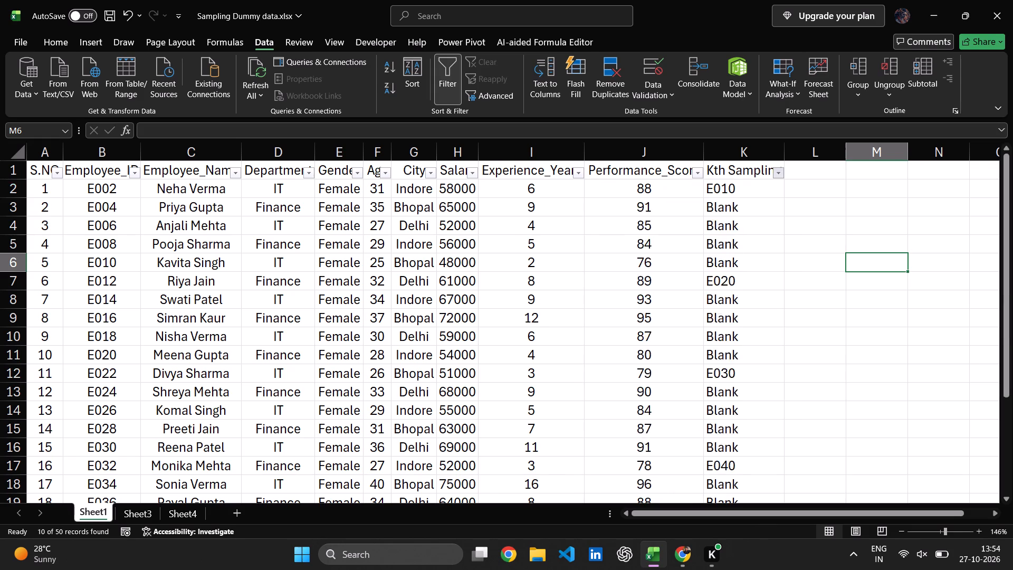
{"action": "left_click", "coordinate": [830, 316]}
Copy the filtered Kth Sampling column with its header and paste it as values into Sheet4, starting at cell A1.
{"action": "left_click_drag", "start_coordinate": [742, 169], "coordinate": [746, 314]}
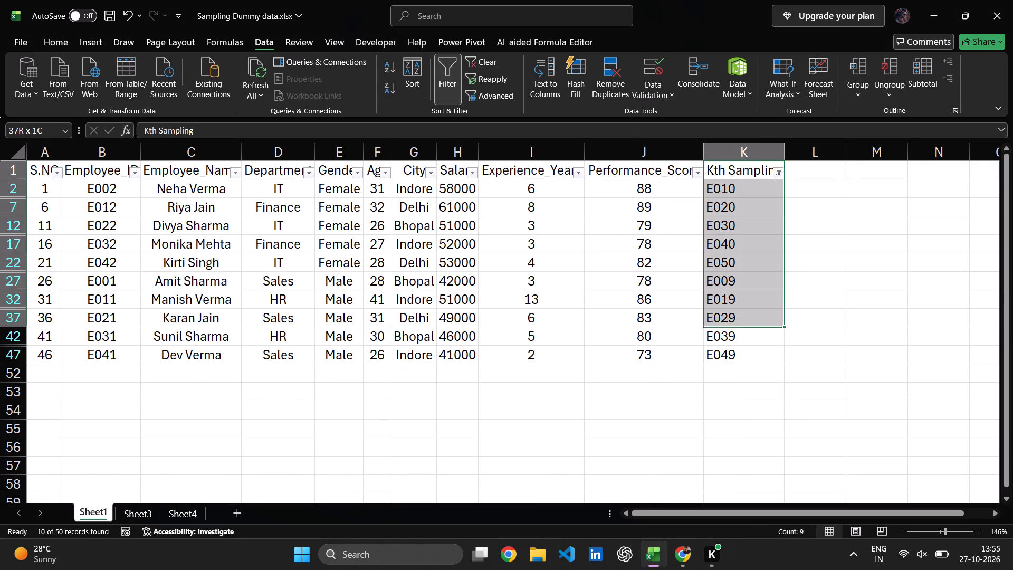
{"action": "left_click_drag", "start_coordinate": [746, 314], "coordinate": [748, 348]}
{"action": "key", "text": "ctrl+c"}
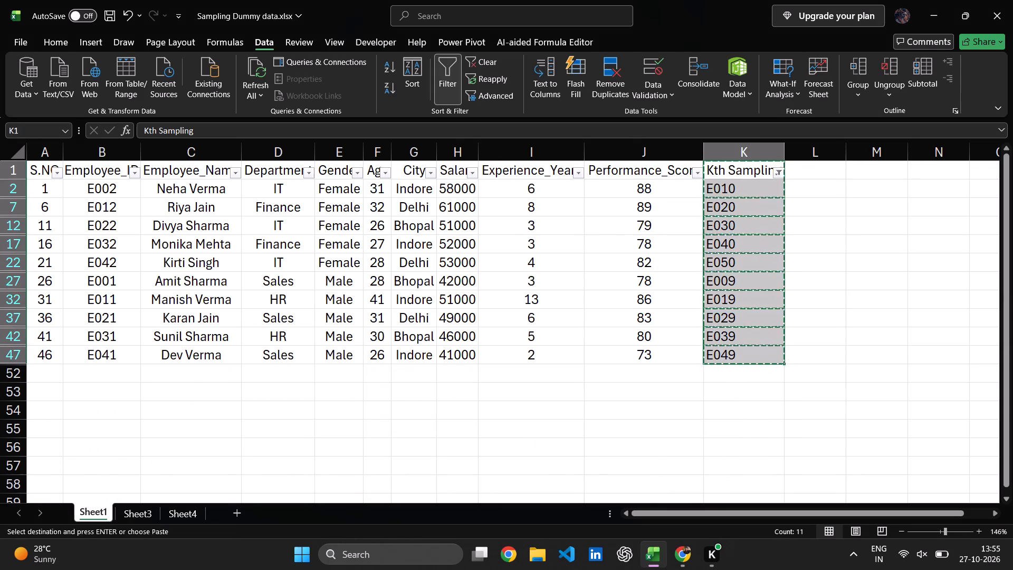
{"action": "left_click", "coordinate": [181, 521]}
{"action": "right_click", "coordinate": [47, 165]}
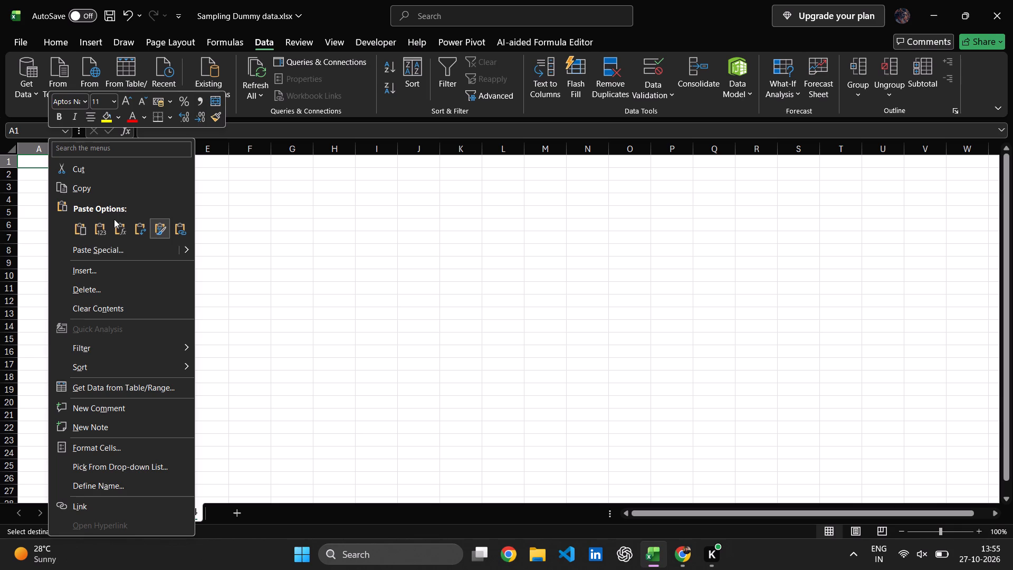
{"action": "left_click", "coordinate": [103, 248]}
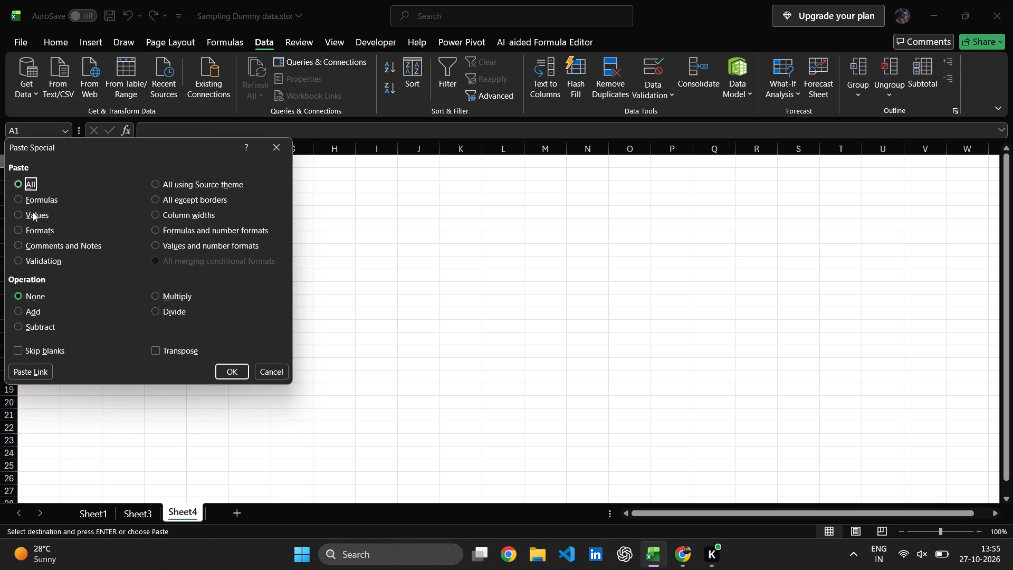
{"action": "left_click", "coordinate": [33, 212]}
{"action": "left_click", "coordinate": [243, 372]}
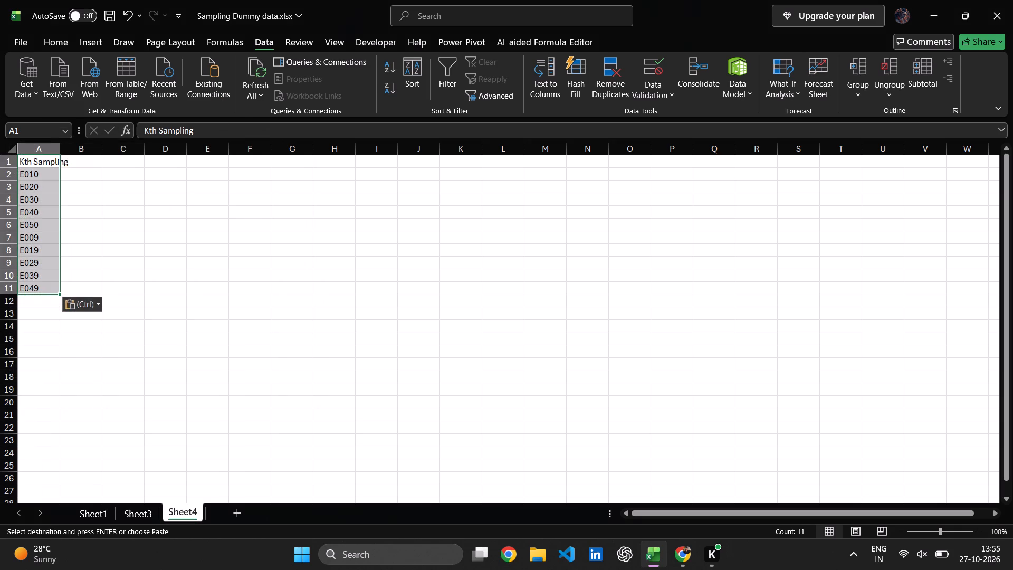
{"action": "left_click", "coordinate": [142, 224]}
Begin a VLOOKUP formula in cell C3 of Sheet4 with A2 as the lookup value.
{"action": "left_click", "coordinate": [127, 192]}
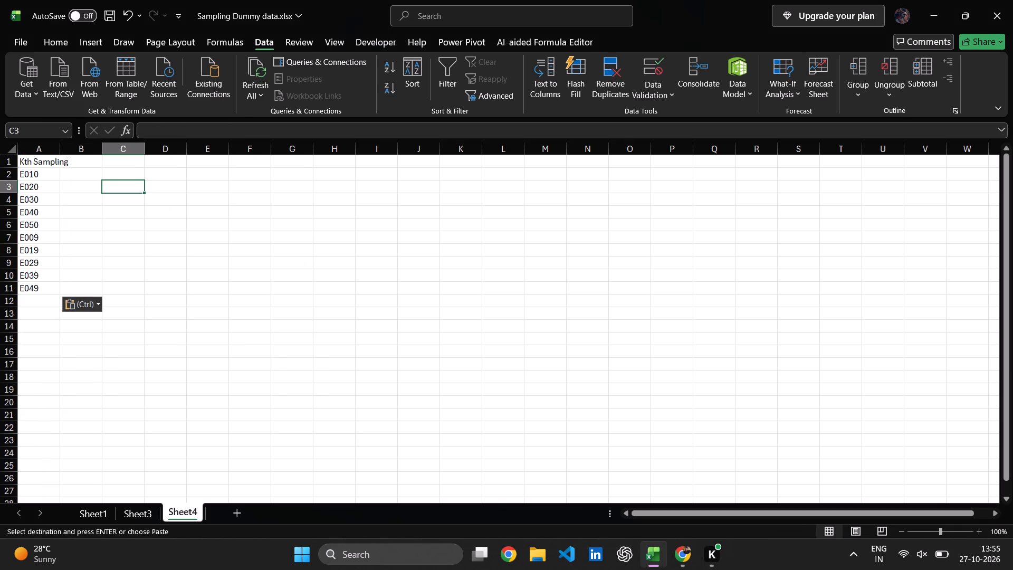
{"action": "key", "text": "equal"}
{"action": "type", "text": "vlookup("}
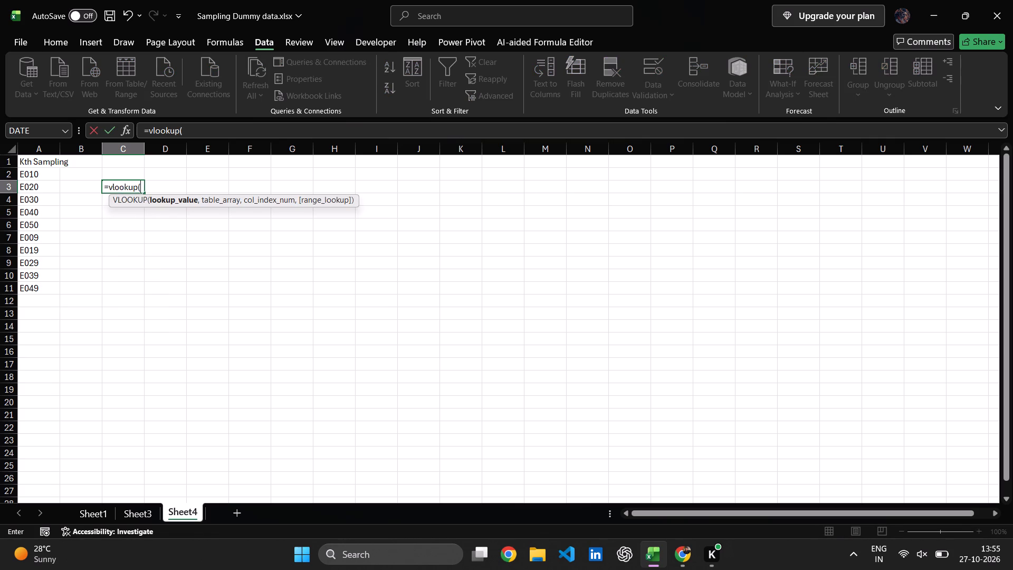
{"action": "left_click", "coordinate": [48, 174]}
{"action": "key", "text": "comma"}
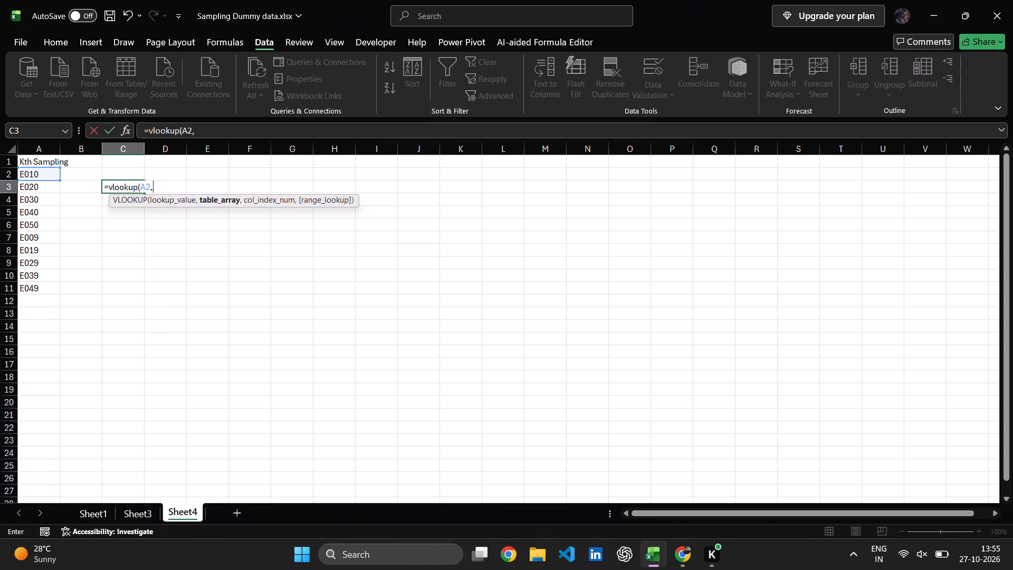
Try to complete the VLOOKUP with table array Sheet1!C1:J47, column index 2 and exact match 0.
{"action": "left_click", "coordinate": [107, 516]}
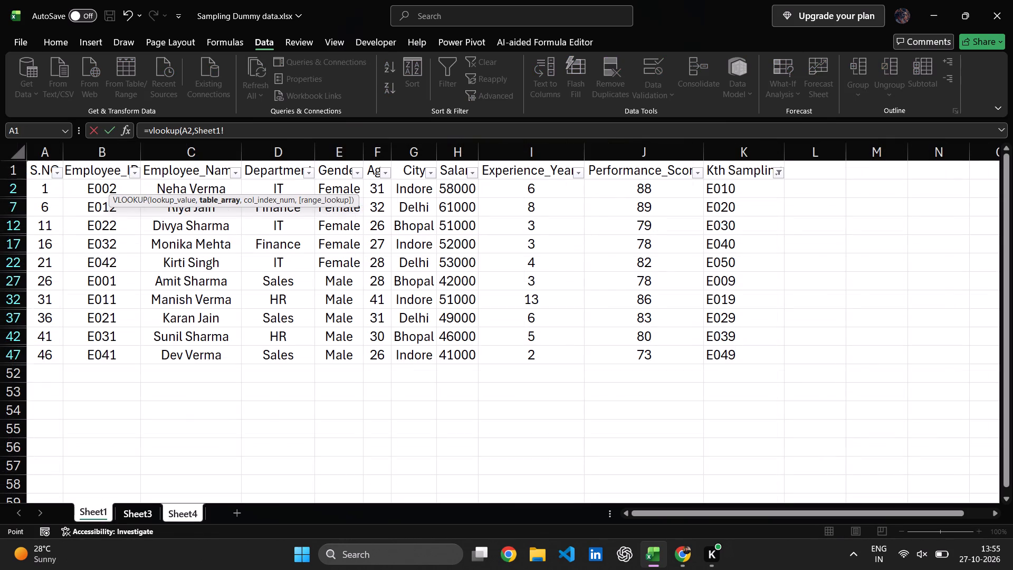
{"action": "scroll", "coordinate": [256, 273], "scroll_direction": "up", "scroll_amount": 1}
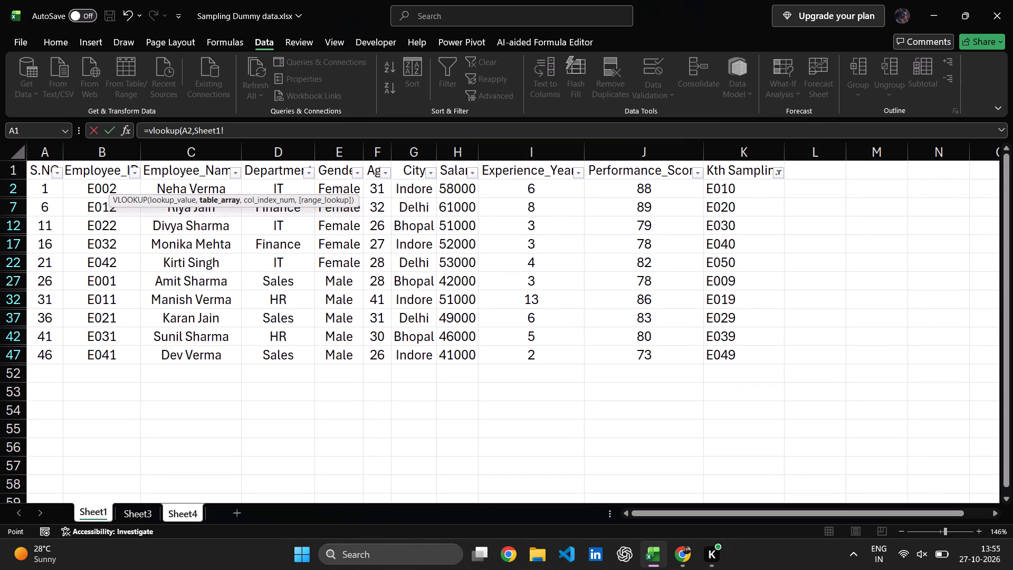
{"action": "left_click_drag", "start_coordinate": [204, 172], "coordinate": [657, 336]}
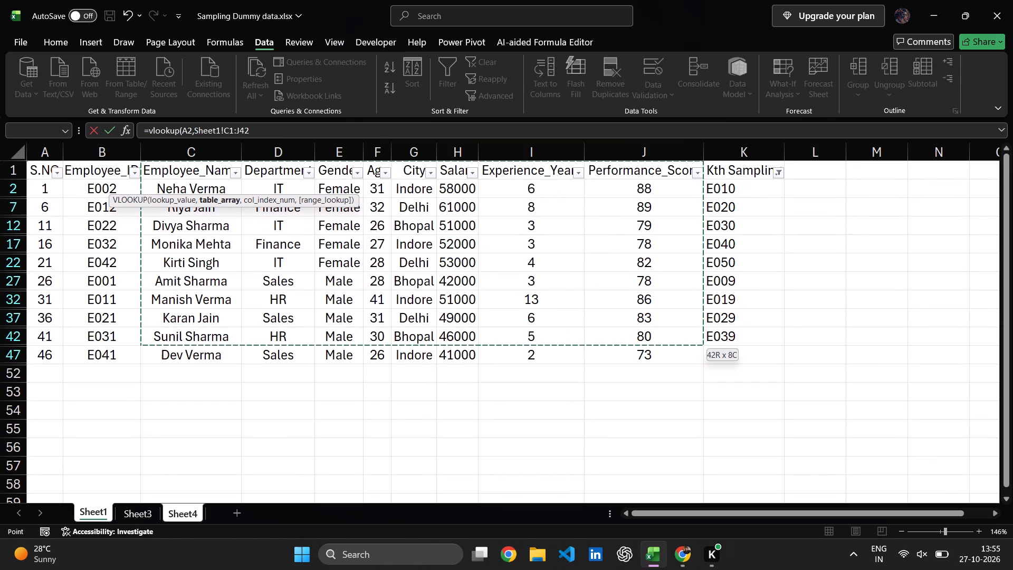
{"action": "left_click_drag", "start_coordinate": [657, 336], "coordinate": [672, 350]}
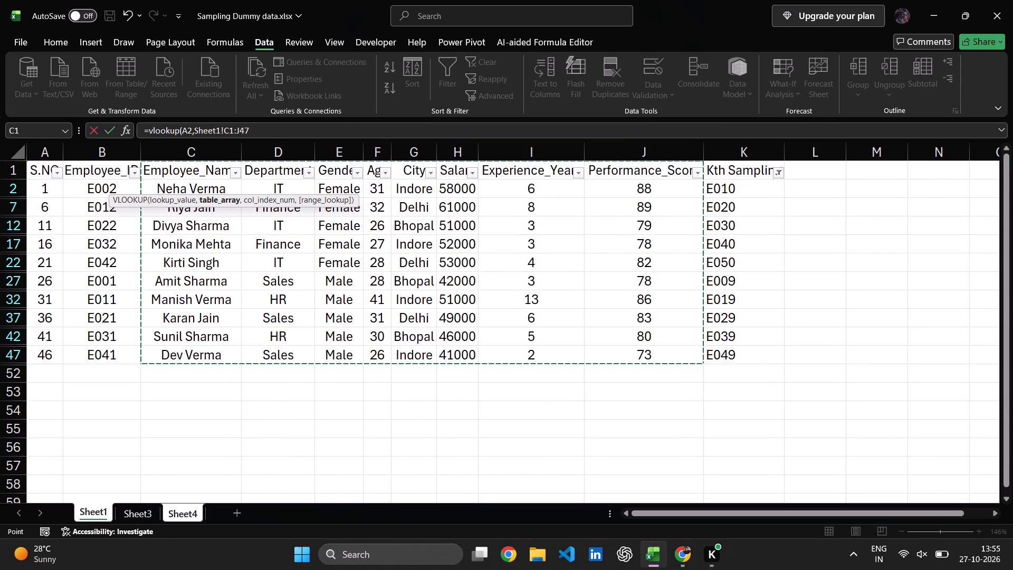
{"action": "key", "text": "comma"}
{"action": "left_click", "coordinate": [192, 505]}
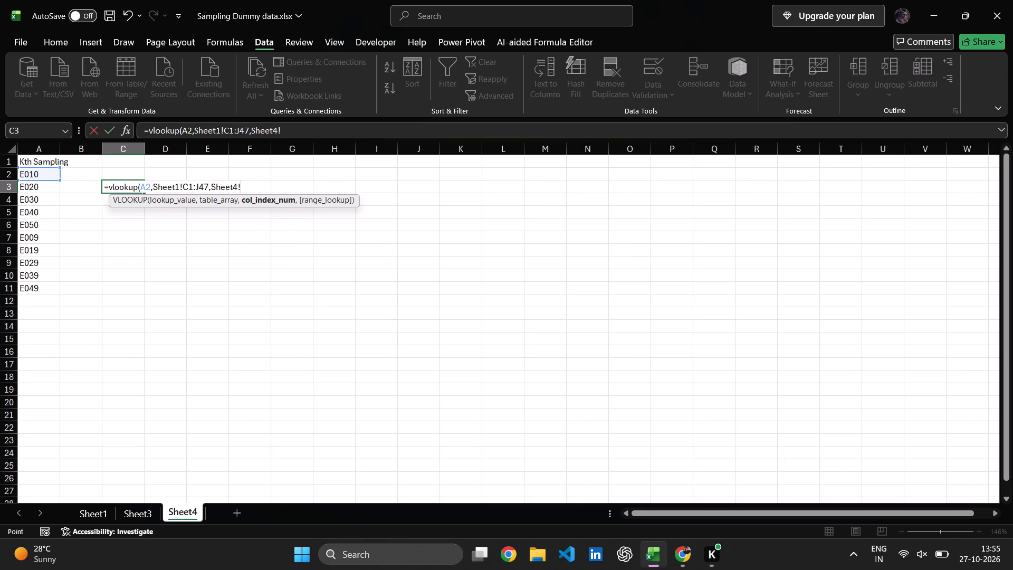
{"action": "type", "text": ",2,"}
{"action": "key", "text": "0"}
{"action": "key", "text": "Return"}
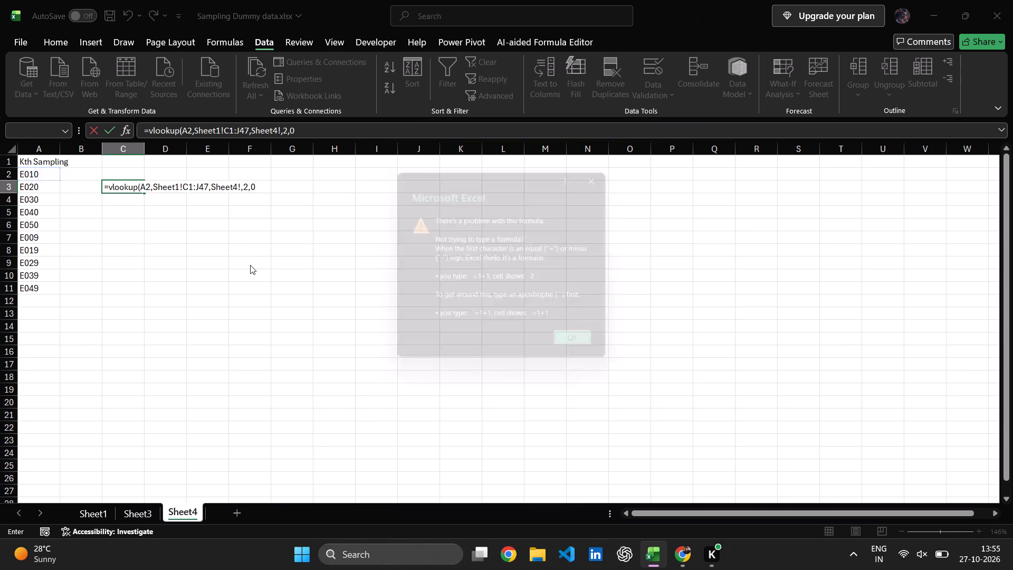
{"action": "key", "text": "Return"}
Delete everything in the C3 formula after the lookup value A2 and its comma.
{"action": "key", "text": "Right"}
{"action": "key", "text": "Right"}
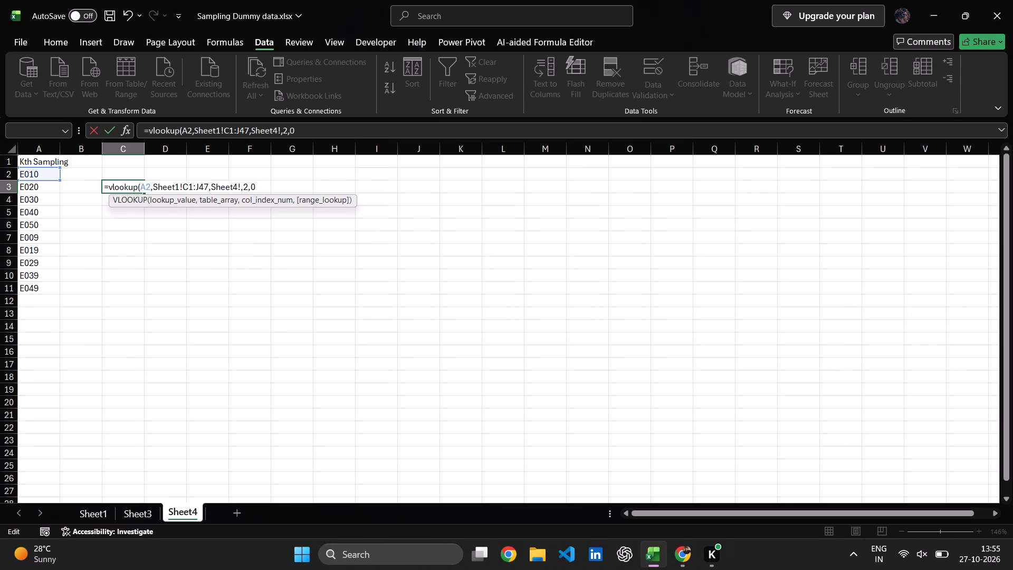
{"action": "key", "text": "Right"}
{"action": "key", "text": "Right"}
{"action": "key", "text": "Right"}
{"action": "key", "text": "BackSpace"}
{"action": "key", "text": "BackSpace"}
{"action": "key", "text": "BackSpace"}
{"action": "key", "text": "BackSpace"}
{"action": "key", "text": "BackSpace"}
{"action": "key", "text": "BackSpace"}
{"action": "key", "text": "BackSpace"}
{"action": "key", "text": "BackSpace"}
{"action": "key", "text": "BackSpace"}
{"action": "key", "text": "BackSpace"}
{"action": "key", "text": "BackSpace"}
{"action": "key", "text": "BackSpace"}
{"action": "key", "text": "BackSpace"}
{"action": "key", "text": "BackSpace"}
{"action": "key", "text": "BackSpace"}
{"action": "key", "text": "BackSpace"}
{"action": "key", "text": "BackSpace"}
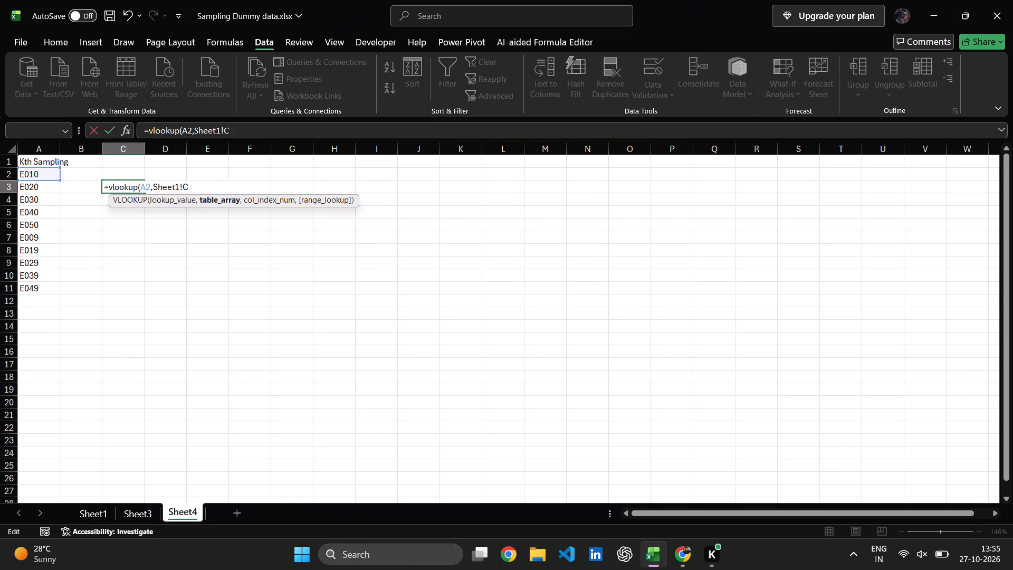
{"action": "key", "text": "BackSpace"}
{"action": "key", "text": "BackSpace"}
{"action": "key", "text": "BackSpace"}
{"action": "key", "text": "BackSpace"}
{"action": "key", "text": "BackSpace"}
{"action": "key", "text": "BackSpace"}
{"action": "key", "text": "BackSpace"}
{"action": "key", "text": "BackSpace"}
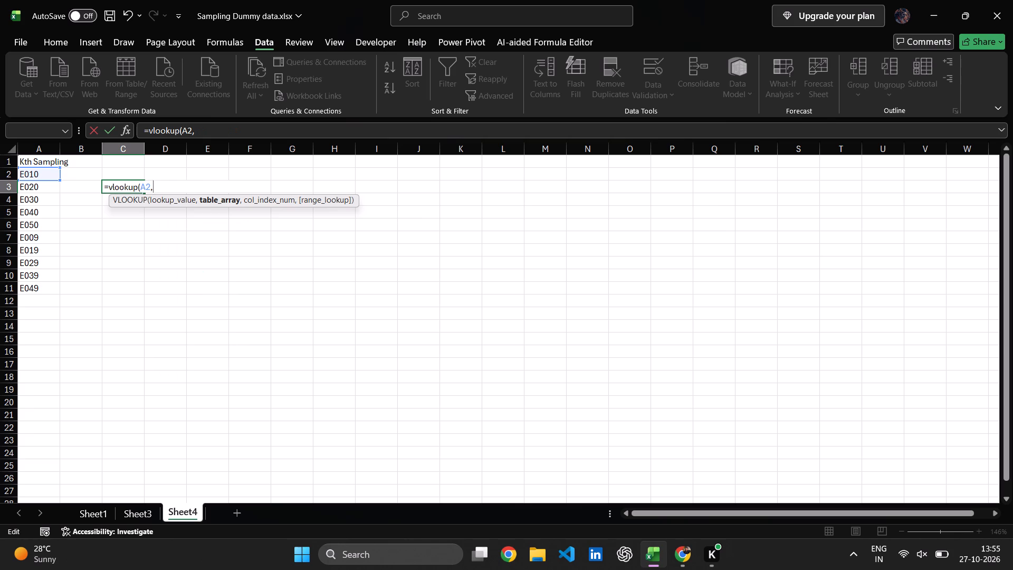
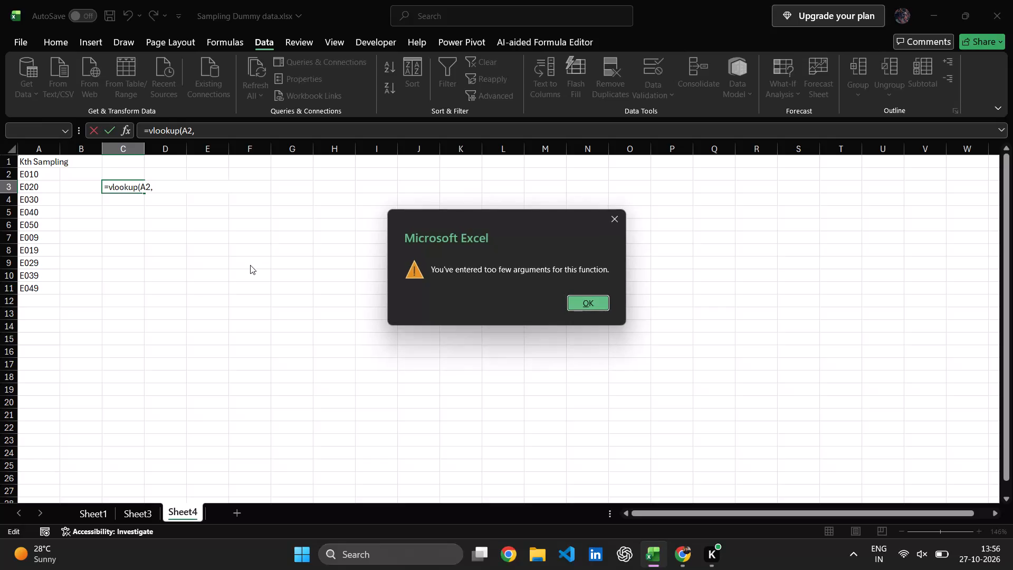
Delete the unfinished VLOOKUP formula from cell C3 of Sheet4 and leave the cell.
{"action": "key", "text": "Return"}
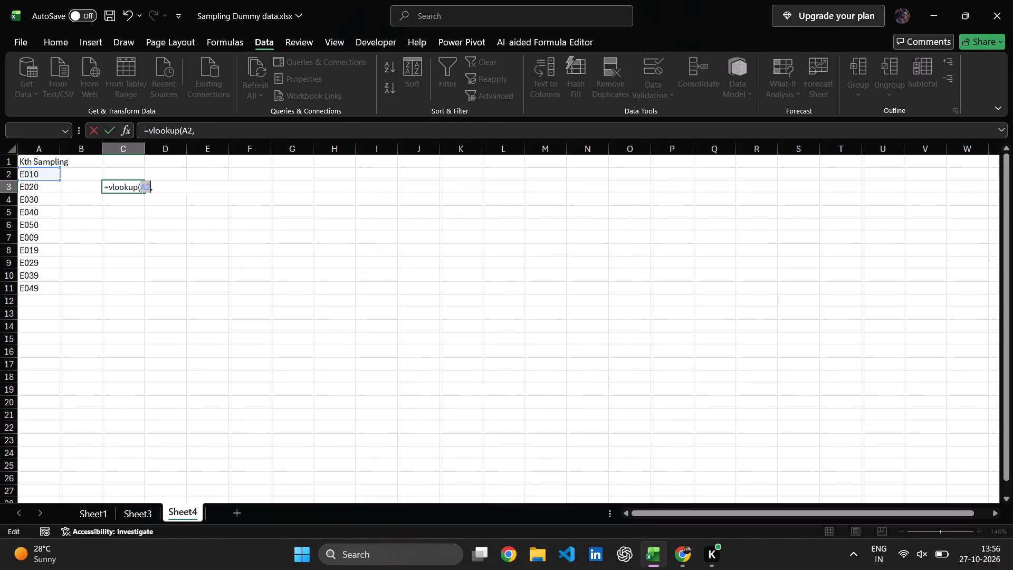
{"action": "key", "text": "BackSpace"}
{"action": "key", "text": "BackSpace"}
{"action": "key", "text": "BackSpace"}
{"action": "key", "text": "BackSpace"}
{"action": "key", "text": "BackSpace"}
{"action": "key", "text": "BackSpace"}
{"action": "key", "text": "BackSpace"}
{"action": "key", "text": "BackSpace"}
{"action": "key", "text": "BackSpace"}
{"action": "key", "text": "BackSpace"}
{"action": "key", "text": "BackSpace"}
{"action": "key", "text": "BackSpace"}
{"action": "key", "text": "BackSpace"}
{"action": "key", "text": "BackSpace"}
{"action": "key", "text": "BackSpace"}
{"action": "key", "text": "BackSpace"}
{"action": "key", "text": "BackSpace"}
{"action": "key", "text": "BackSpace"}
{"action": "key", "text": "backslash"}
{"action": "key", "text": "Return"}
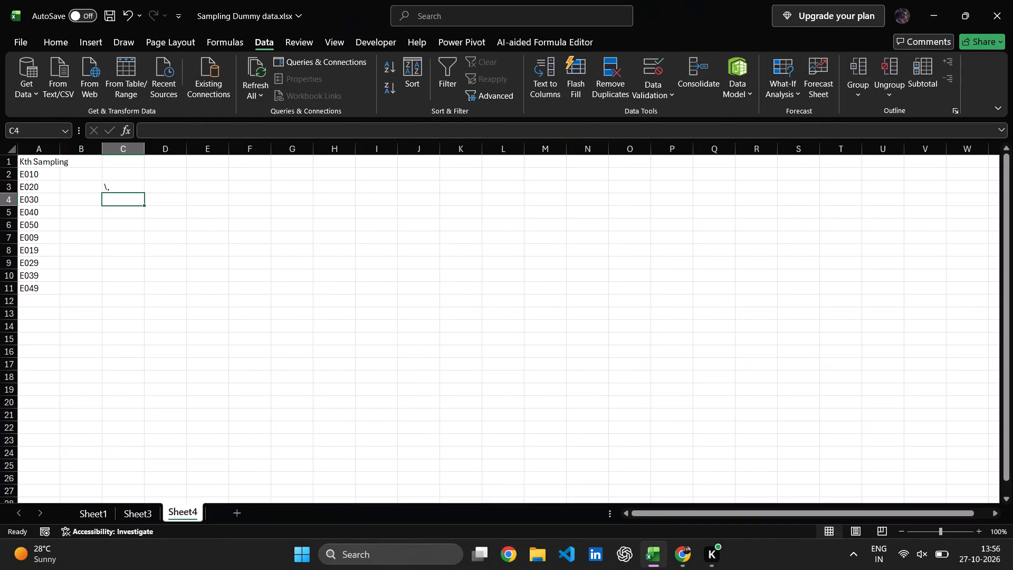
Undo the recent changes back through the C3 entry, the Sheet4 paste and the Kth Sampling filter on Sheet1.
{"action": "left_click", "coordinate": [97, 514]}
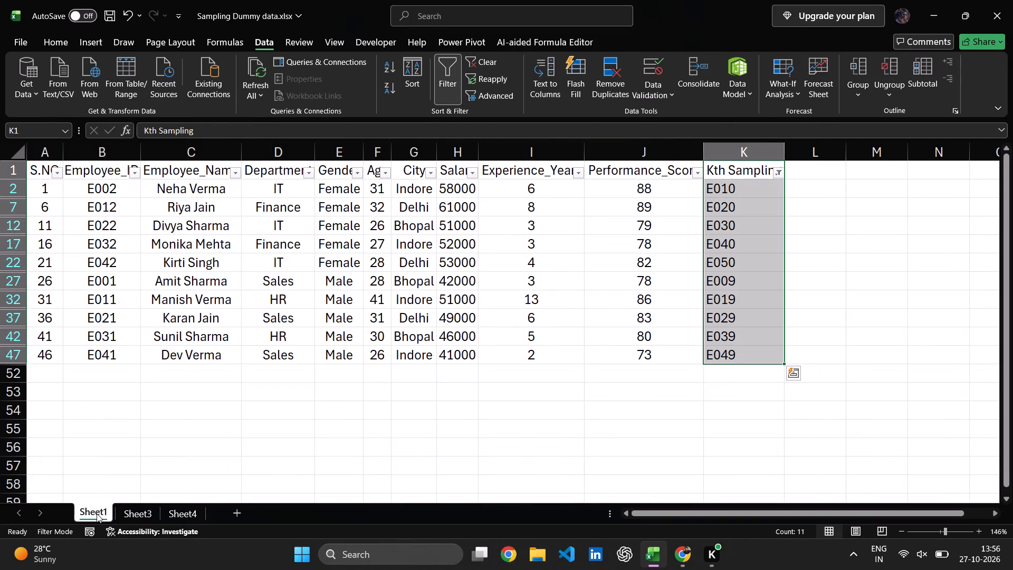
{"action": "left_click", "coordinate": [196, 431]}
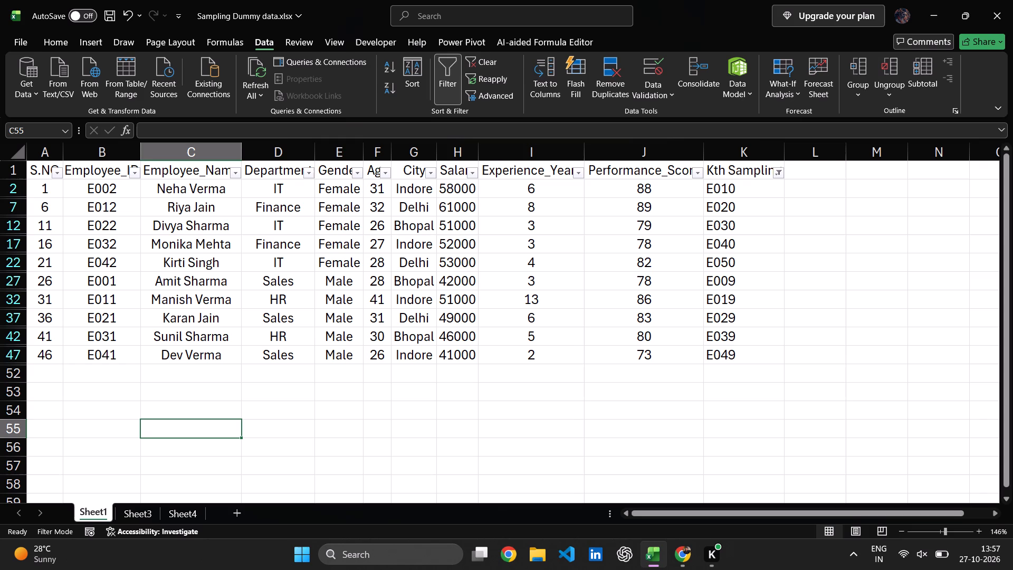
{"action": "key", "text": "ctrl+z"}
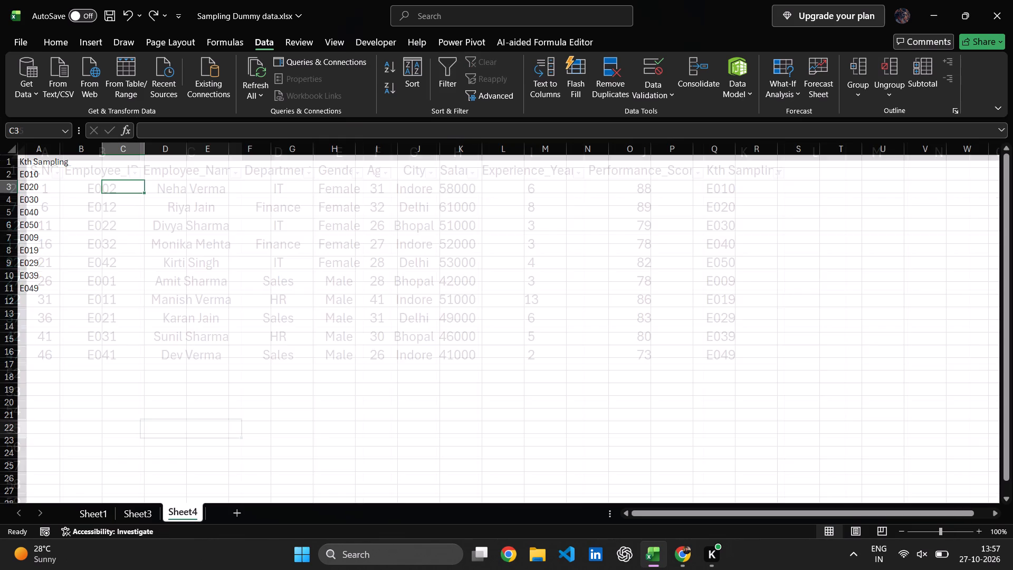
{"action": "key", "text": "ctrl+z"}
{"action": "key", "text": "ctrl+z"}
{"action": "key", "text": "ctrl+z"}
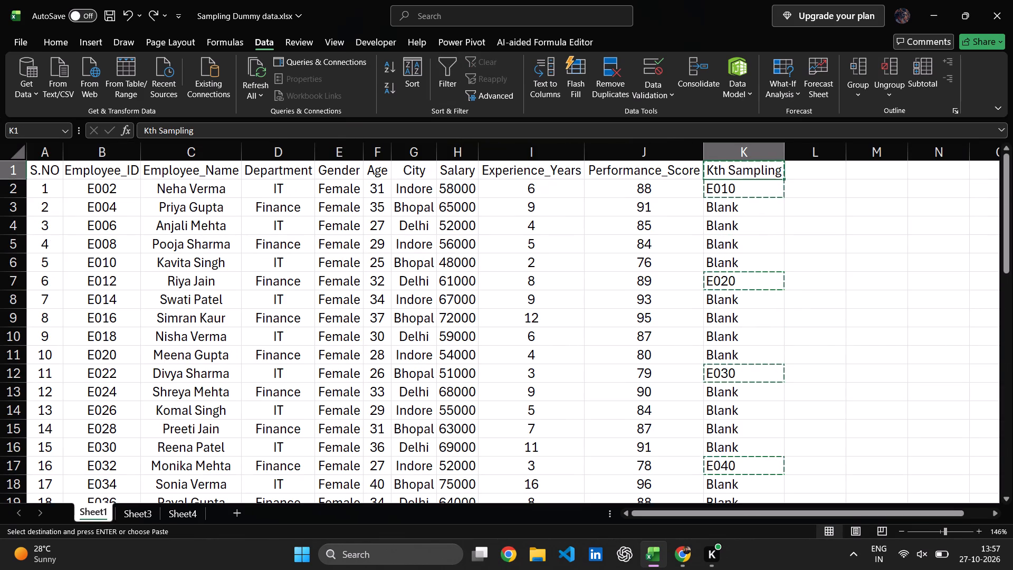
{"action": "double_click", "coordinate": [840, 365]}
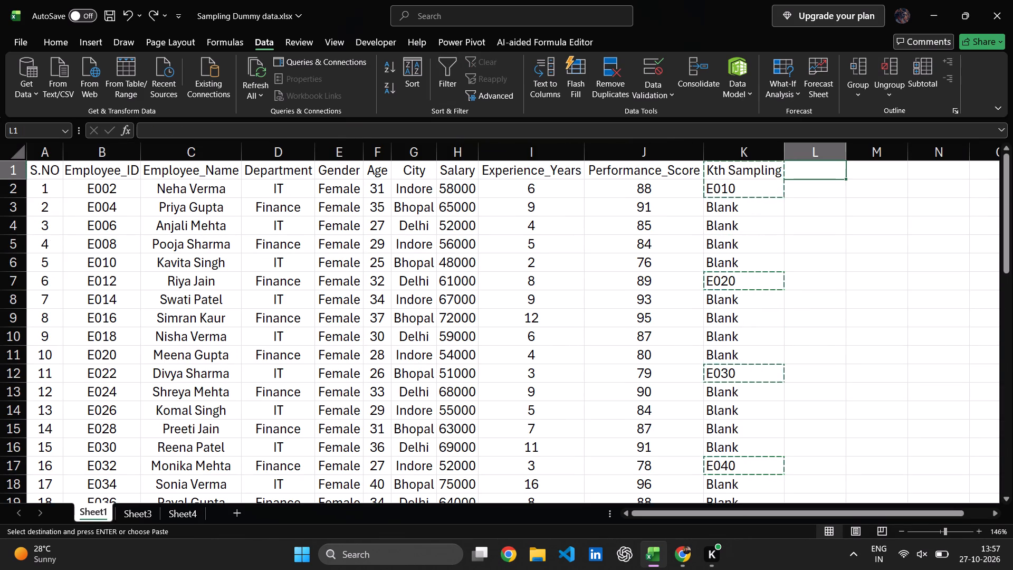
{"action": "triple_click", "coordinate": [849, 342]}
{"action": "left_click", "coordinate": [849, 342]}
{"action": "left_click", "coordinate": [820, 320]}
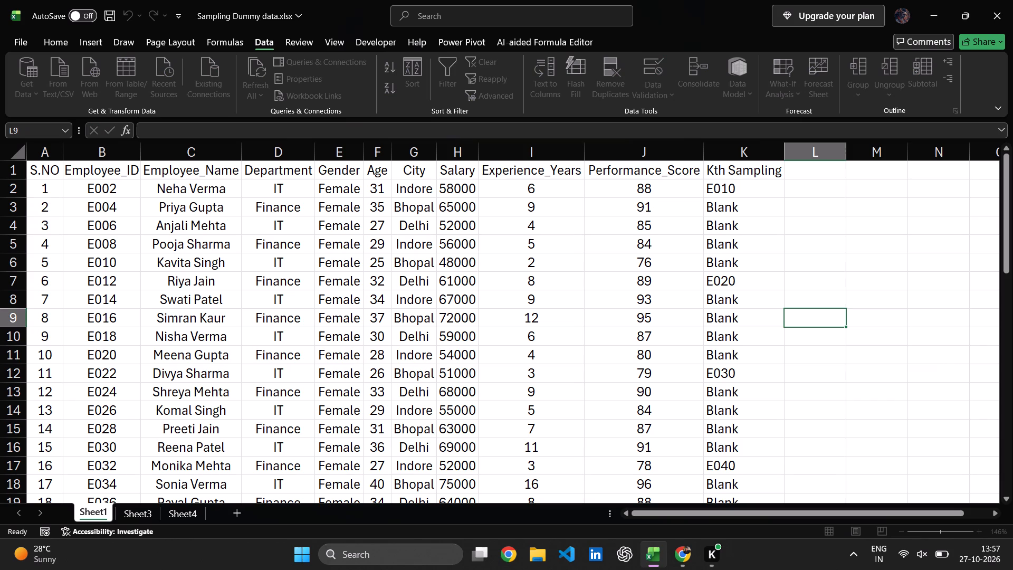
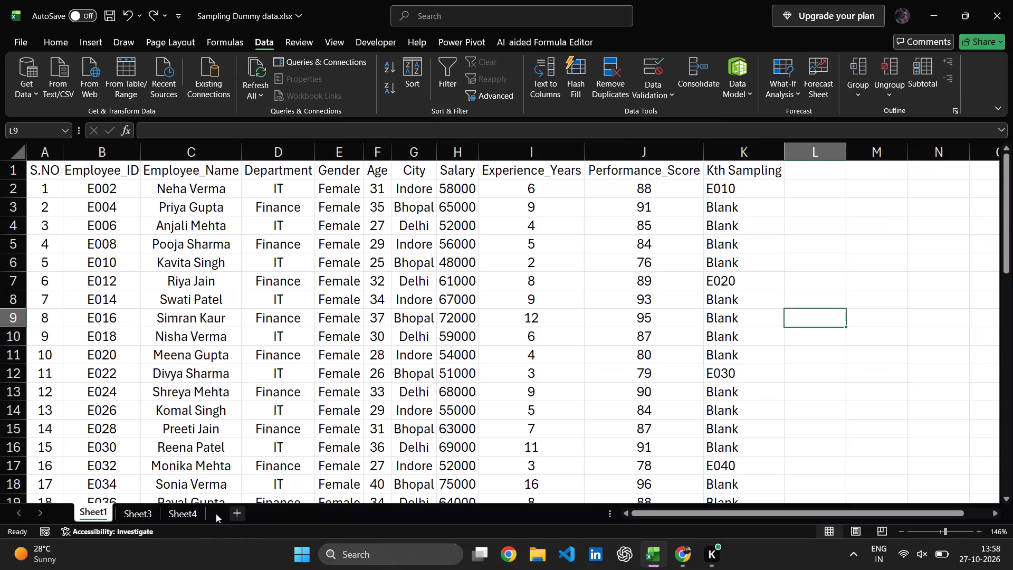
Delete Sheet3, which holds the filtered list of sampled employee IDs, from the workbook.
{"action": "right_click", "coordinate": [152, 513]}
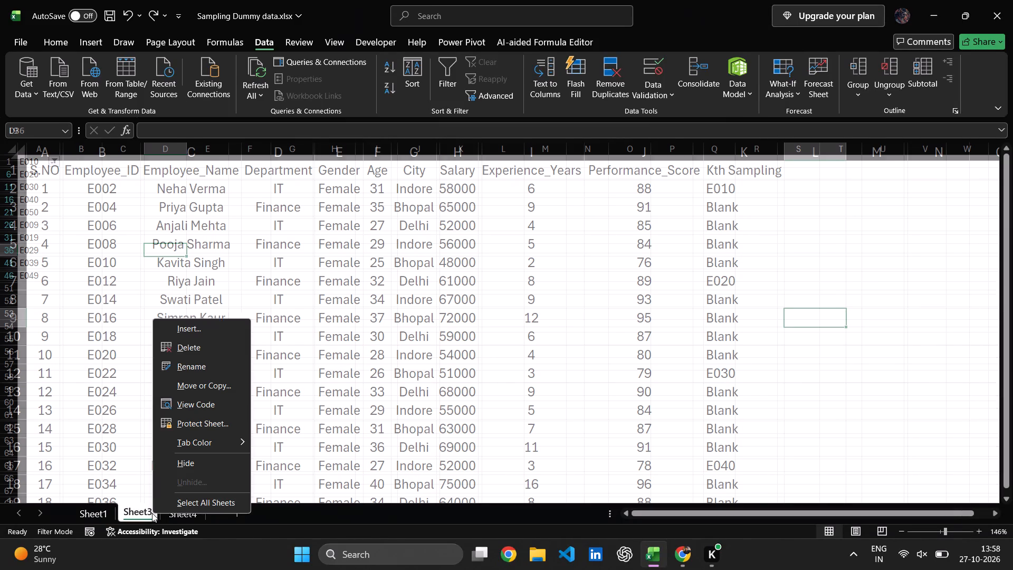
{"action": "left_click", "coordinate": [231, 339]}
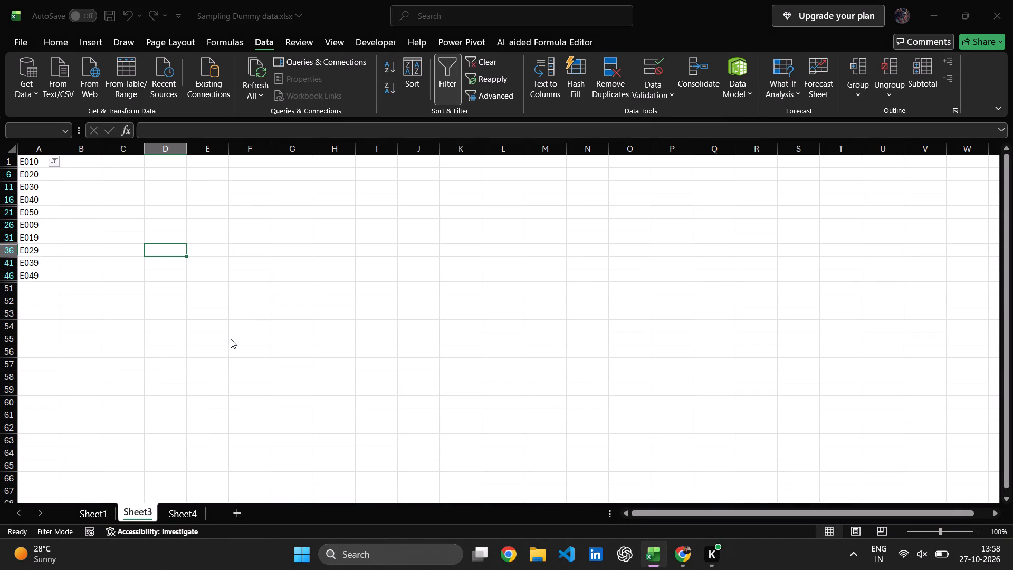
{"action": "left_click", "coordinate": [521, 298]}
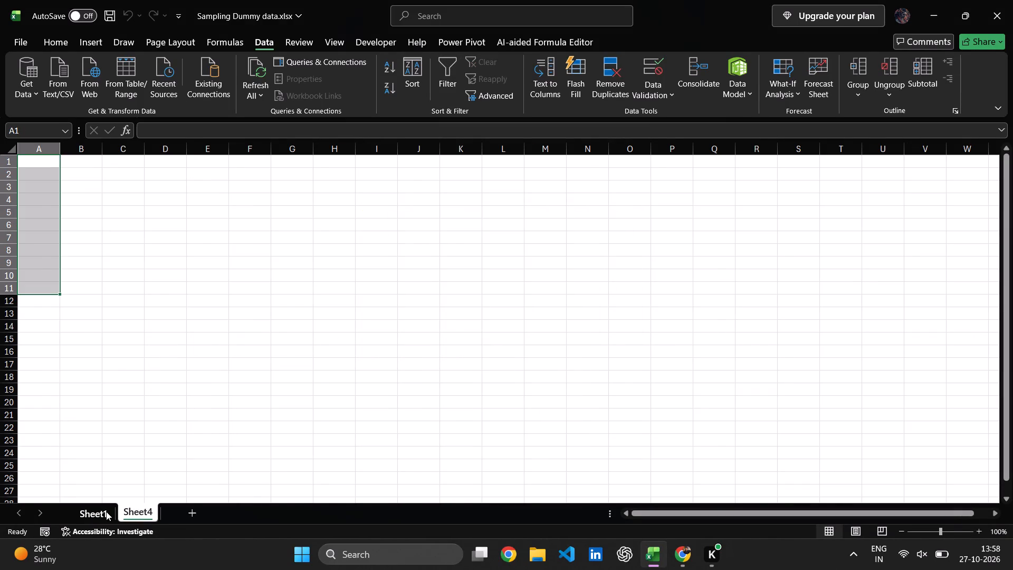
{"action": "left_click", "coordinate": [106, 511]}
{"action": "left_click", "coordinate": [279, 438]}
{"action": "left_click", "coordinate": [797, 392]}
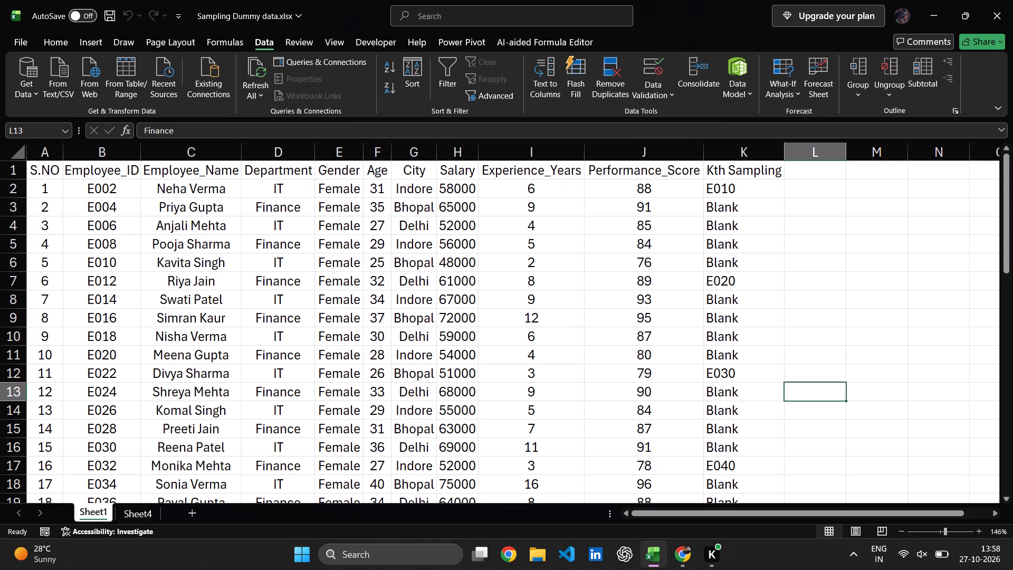
Switch to the empty Sheet4 and save the workbook.
{"action": "left_click", "coordinate": [144, 509]}
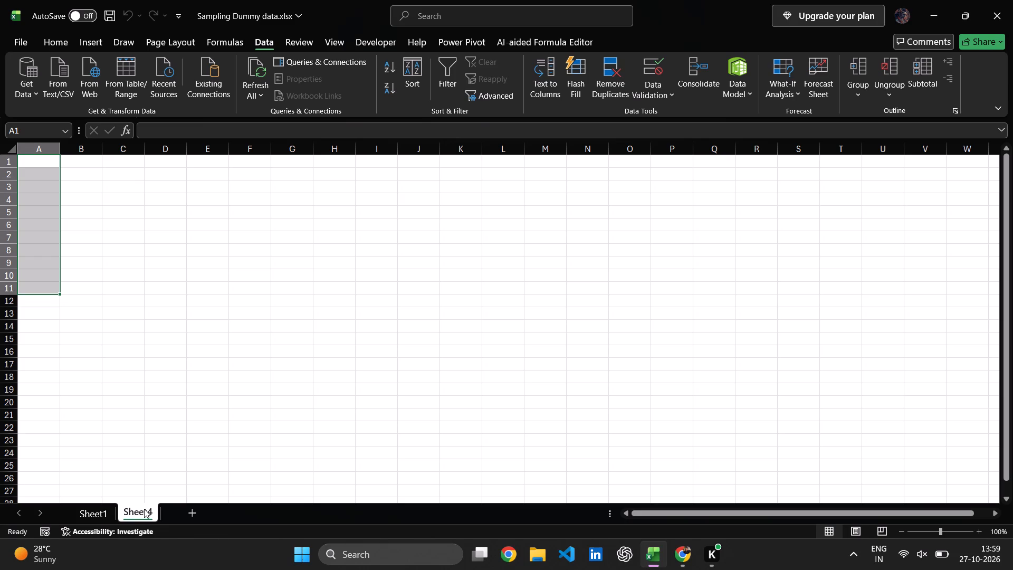
{"action": "key", "text": "ctrl+s"}
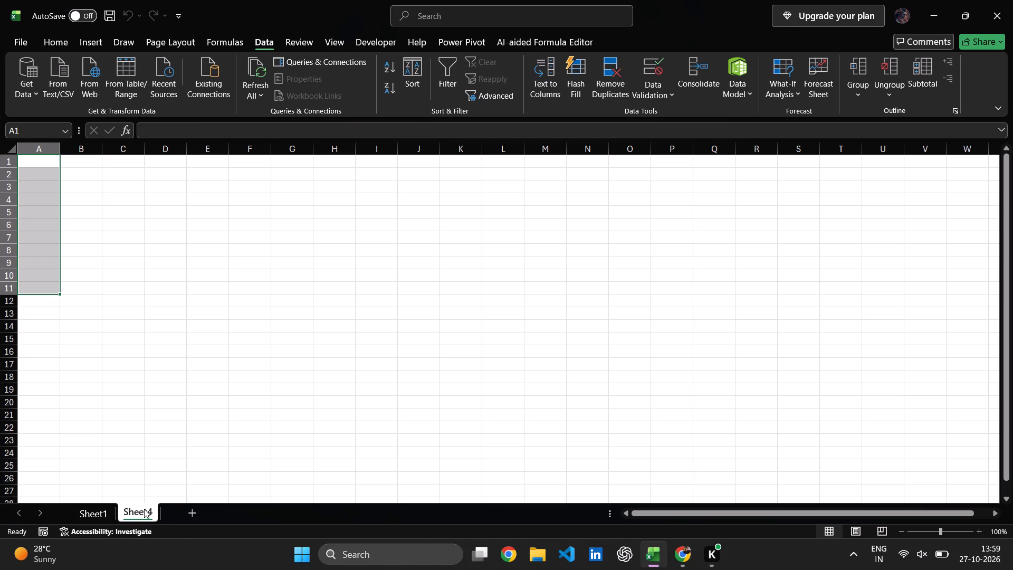
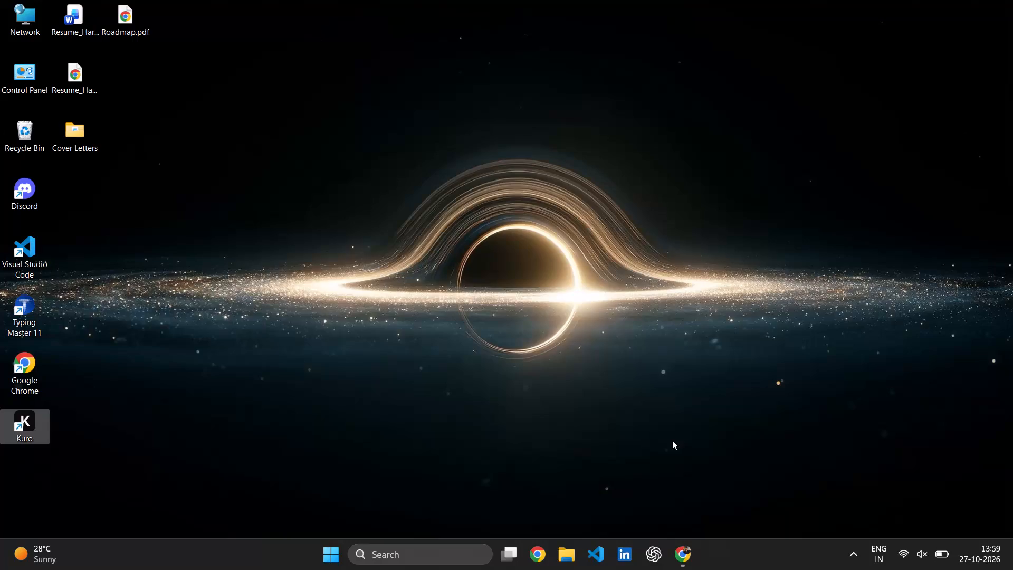
Switch to the Chrome window previewing Sampling Dummy data.xlsx in Google Classroom and close it.
{"action": "left_click", "coordinate": [691, 553], "text": "alt"}
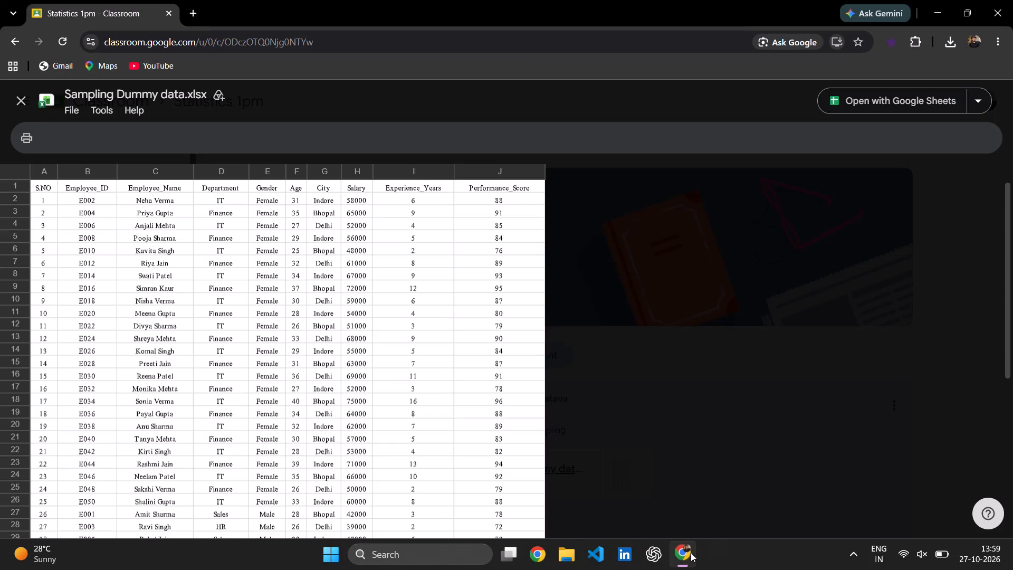
{"action": "left_click", "coordinate": [1006, 0], "text": "alt"}
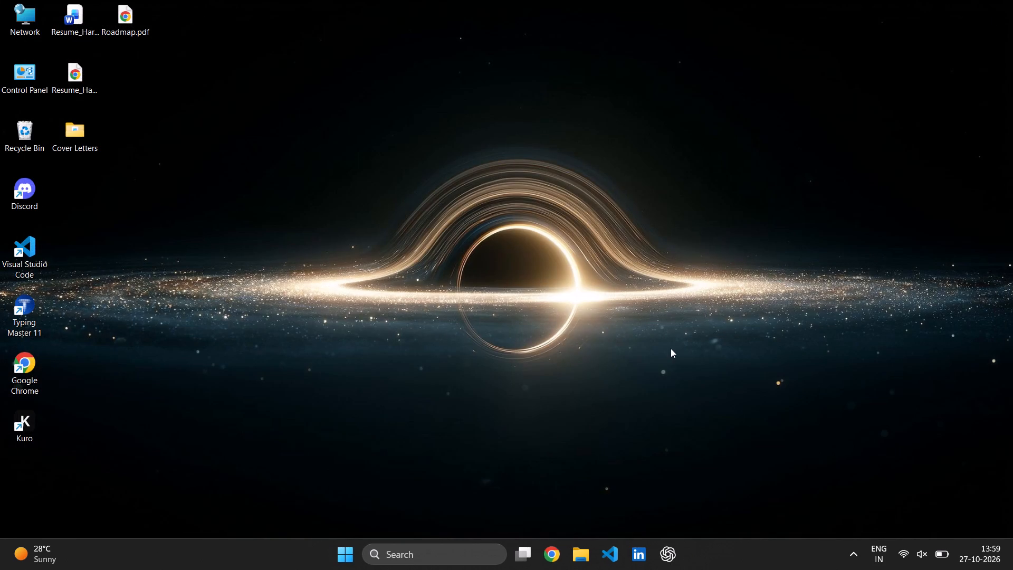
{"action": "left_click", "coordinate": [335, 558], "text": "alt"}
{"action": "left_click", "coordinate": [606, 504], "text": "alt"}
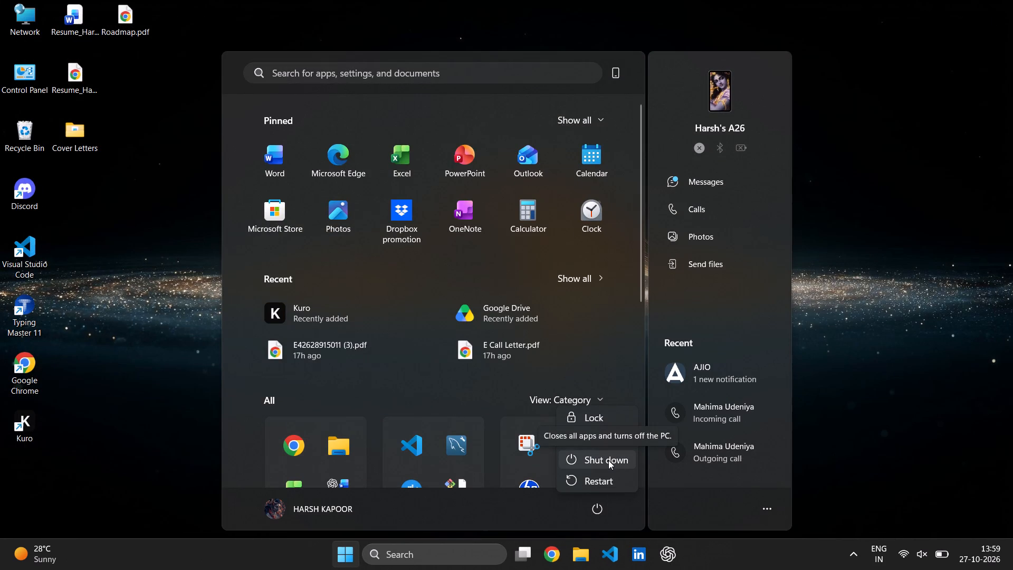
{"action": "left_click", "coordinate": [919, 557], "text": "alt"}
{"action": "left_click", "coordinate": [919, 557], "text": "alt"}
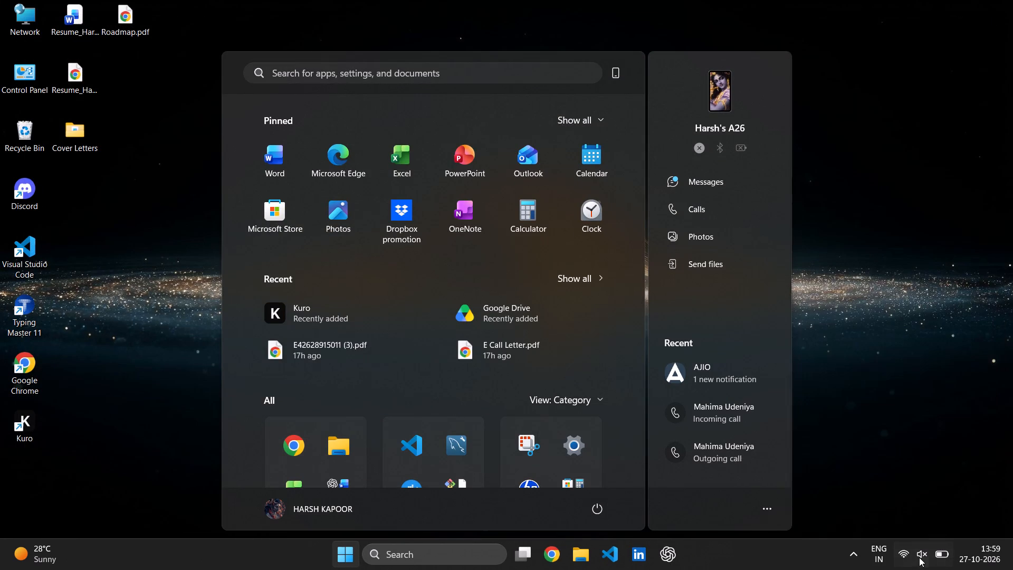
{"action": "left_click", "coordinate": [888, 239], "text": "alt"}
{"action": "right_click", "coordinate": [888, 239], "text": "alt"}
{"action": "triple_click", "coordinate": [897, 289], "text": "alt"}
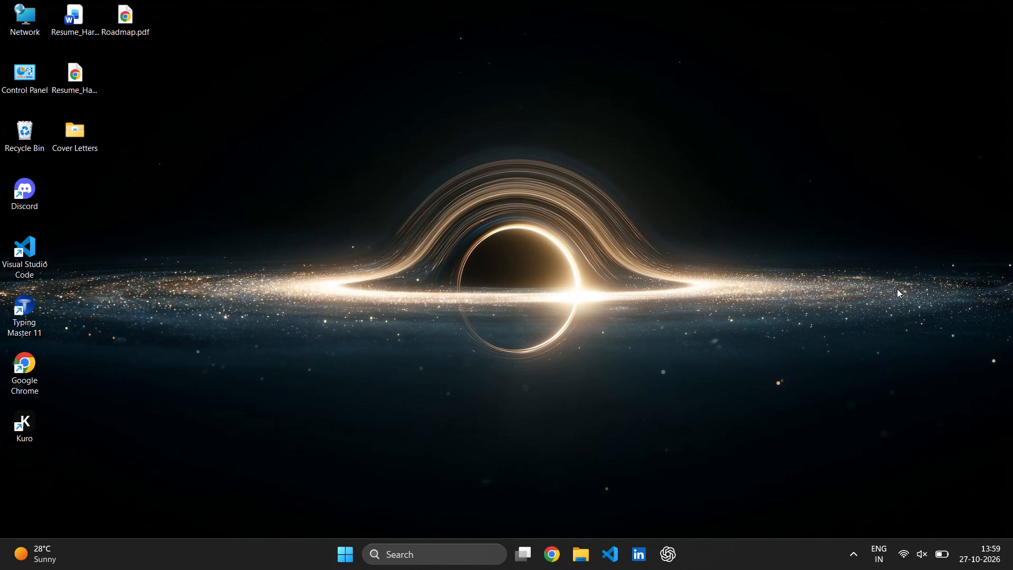
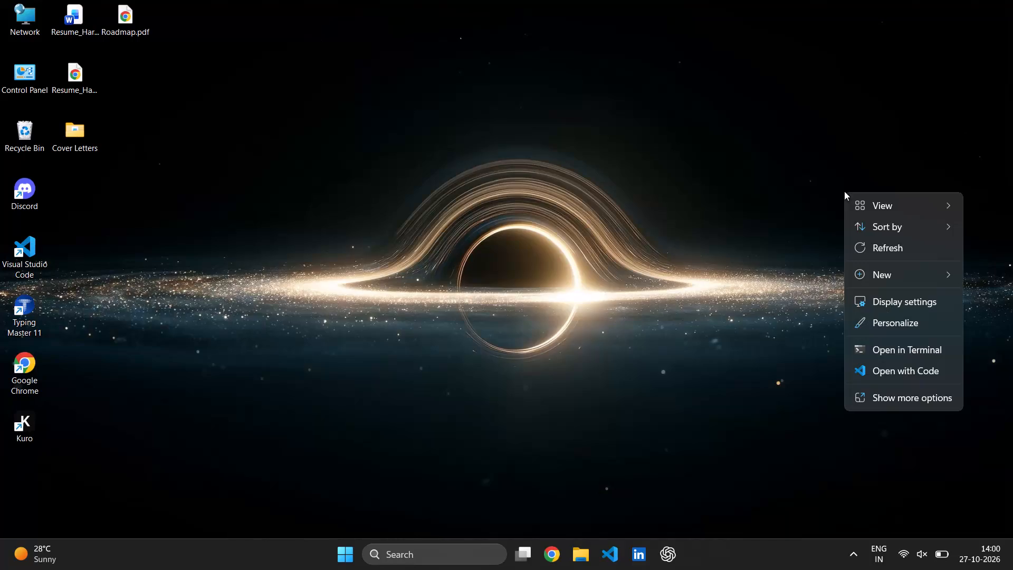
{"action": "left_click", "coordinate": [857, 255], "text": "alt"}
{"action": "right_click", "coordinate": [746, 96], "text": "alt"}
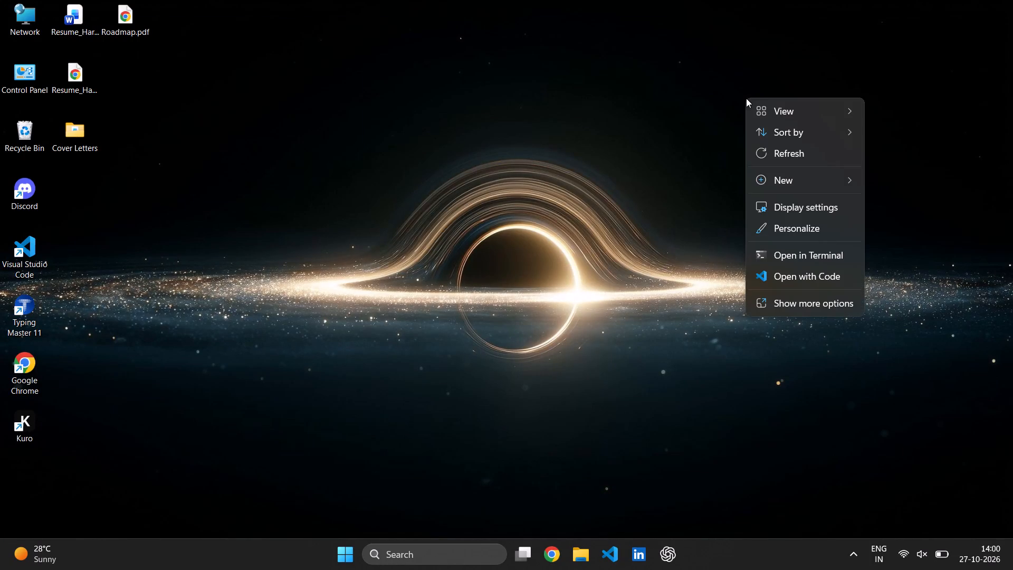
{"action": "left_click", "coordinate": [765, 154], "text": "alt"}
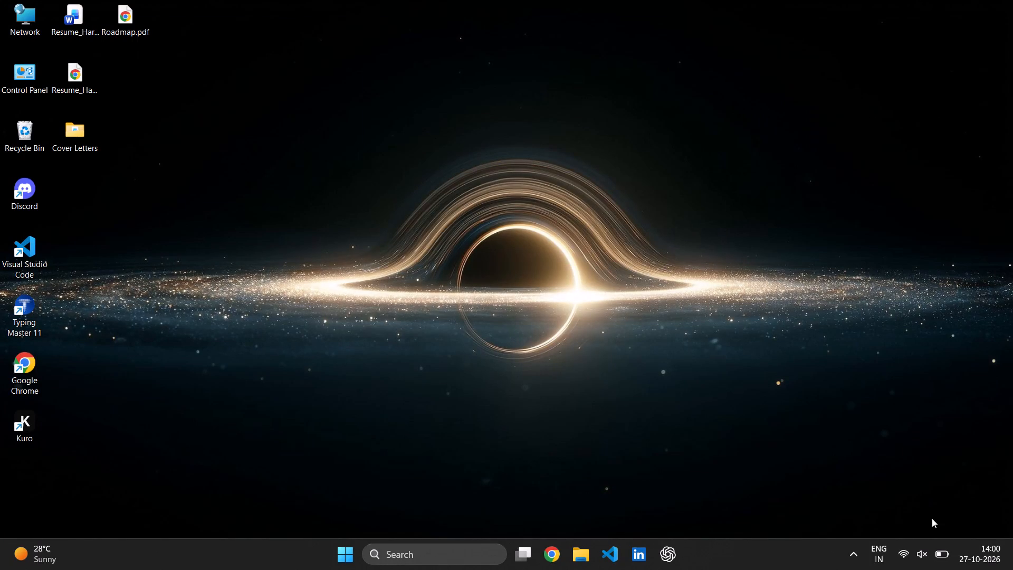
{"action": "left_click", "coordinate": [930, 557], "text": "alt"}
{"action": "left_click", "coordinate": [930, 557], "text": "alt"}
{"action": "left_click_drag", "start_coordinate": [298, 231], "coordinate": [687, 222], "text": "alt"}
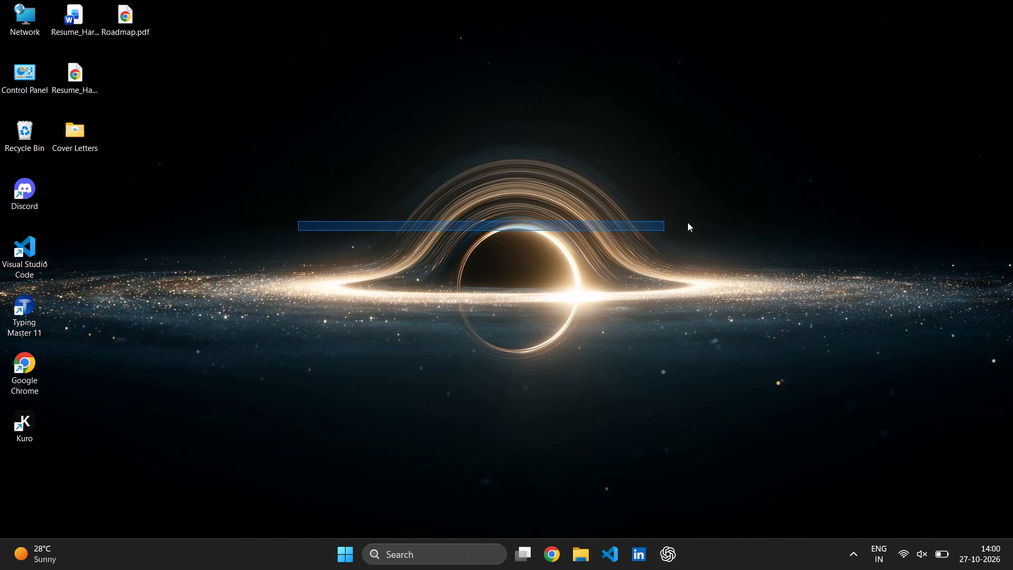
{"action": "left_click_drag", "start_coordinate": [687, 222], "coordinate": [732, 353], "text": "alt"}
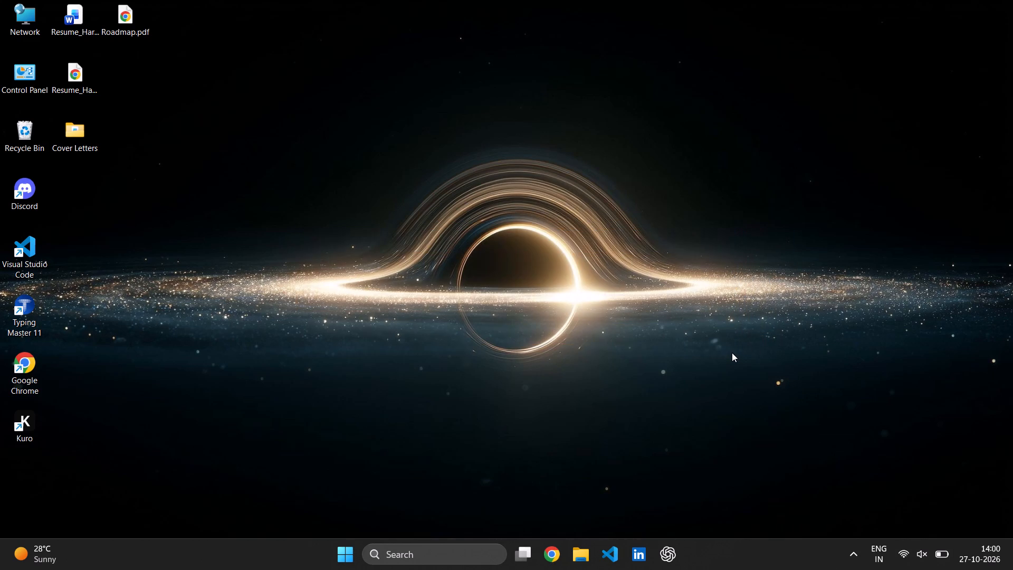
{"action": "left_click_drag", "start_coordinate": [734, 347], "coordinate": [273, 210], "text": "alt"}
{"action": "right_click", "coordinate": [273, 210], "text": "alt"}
Bring up the Shut Down Windows dialog from the empty desktop and confirm the Shut down option.
{"action": "left_click", "coordinate": [341, 263], "text": "alt"}
{"action": "left_click", "coordinate": [341, 263], "text": "alt"}
{"action": "key", "text": "alt+F4"}
{"action": "key", "text": "Return"}
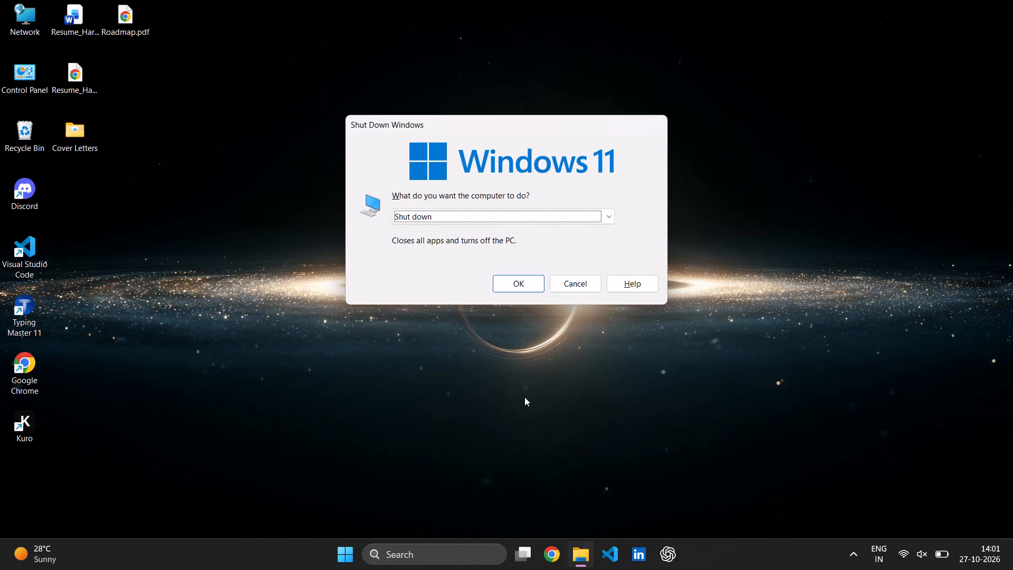